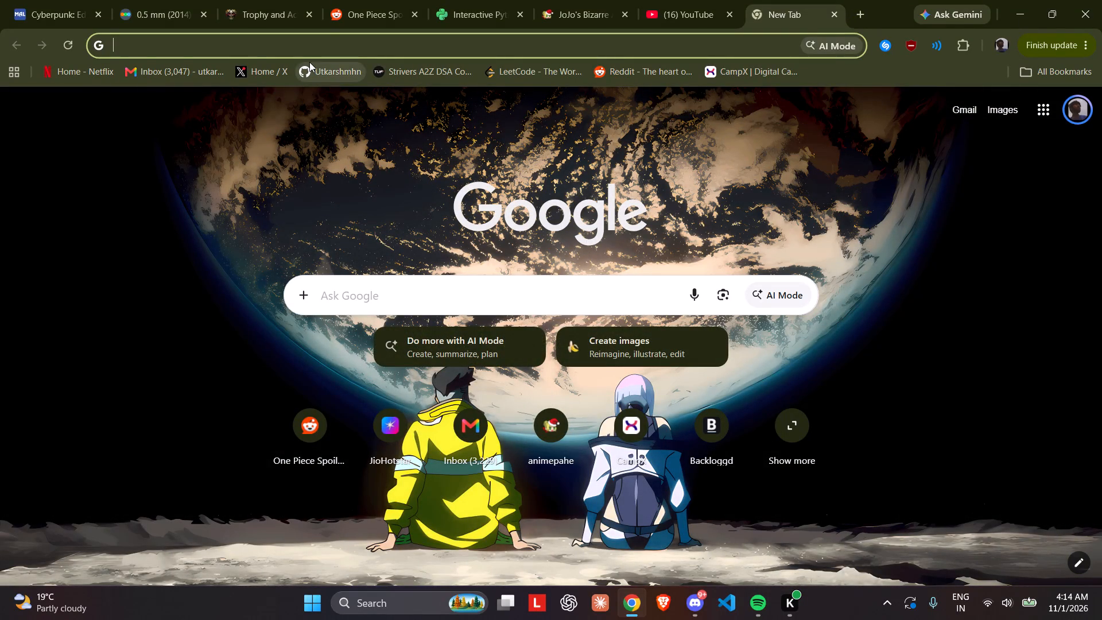
# Open Canva's template search page for "post".
pyautogui.write('can')
pyautogui.press('Return')
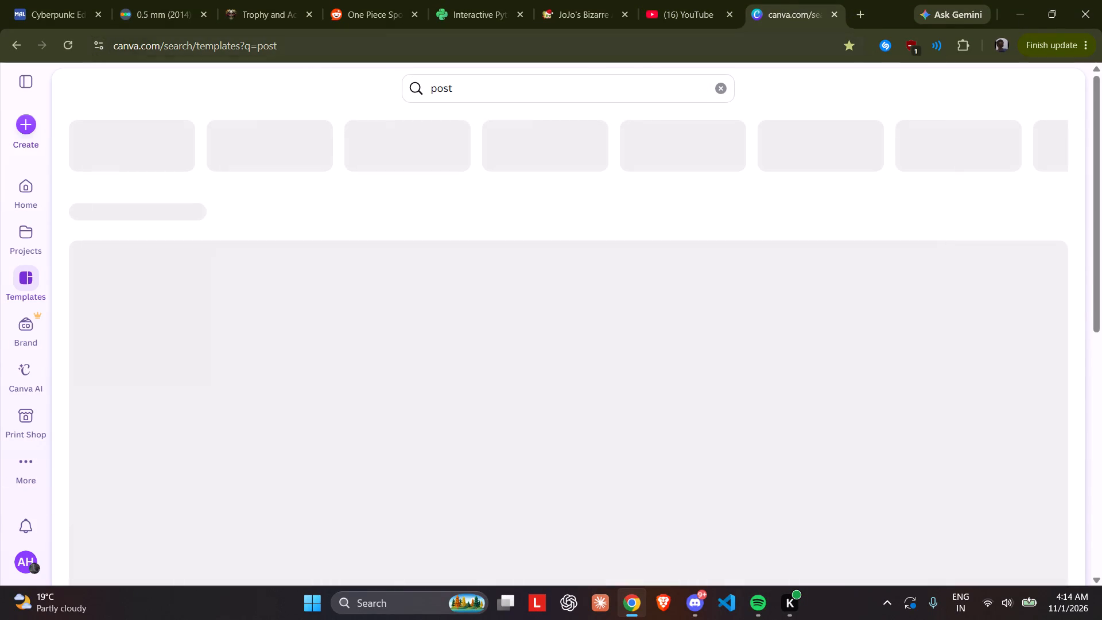
# Open the Pinterest home feed in a new browser tab.
pyautogui.click(866, 9)
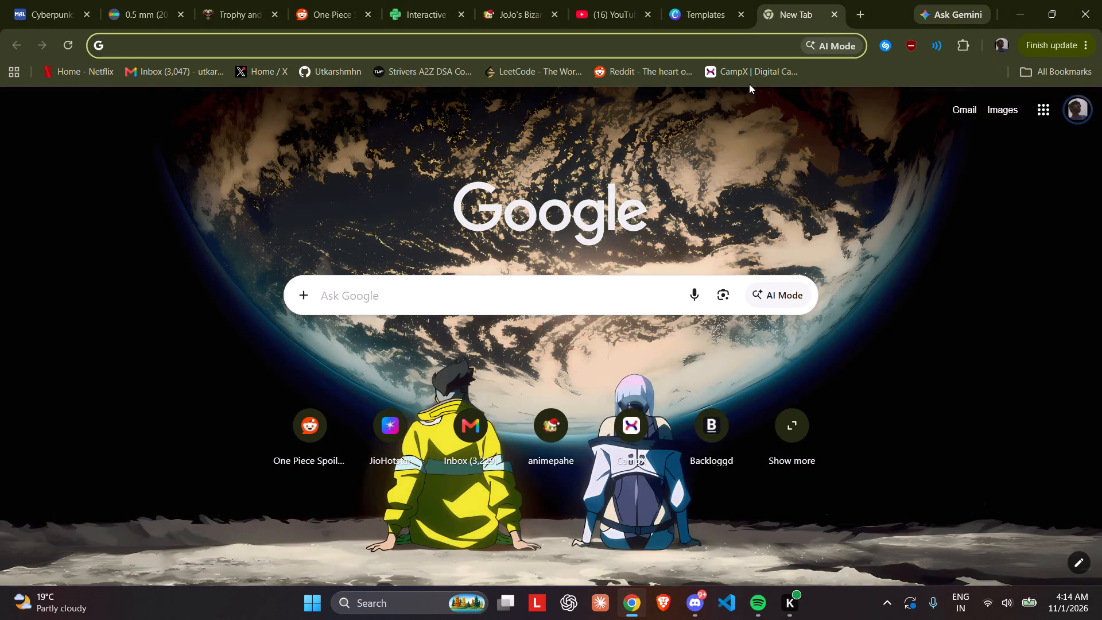
pyautogui.write('pin')
pyautogui.press('Return')
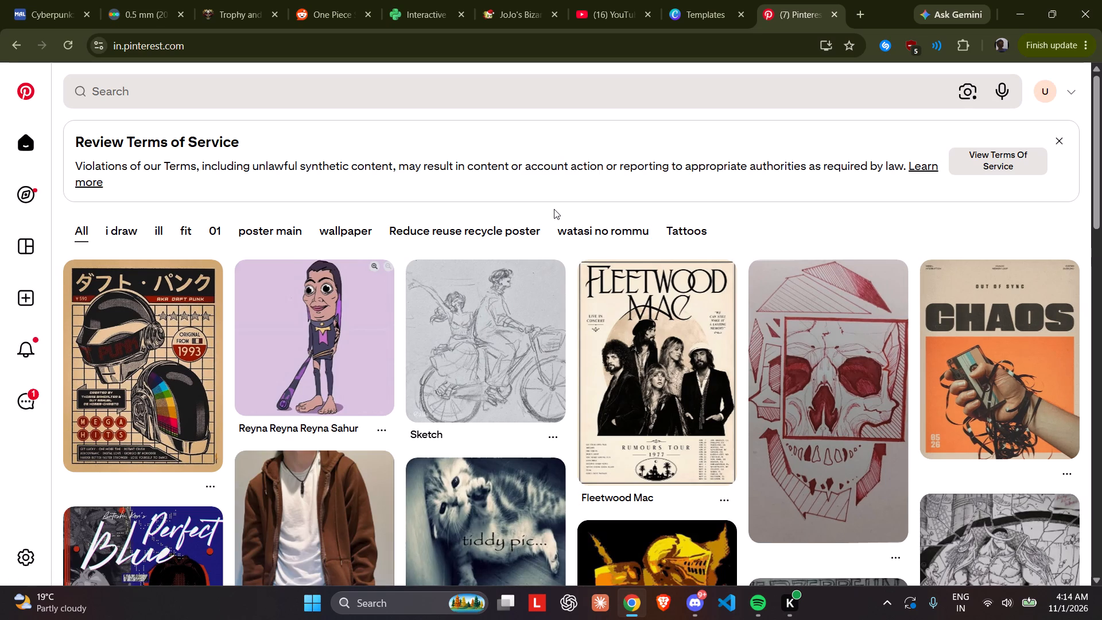
# Open the Japanese-style Daft Punk poster pin from the feed and examine the related poster designs for inspiration.
pyautogui.scroll(-1, 554, 209)
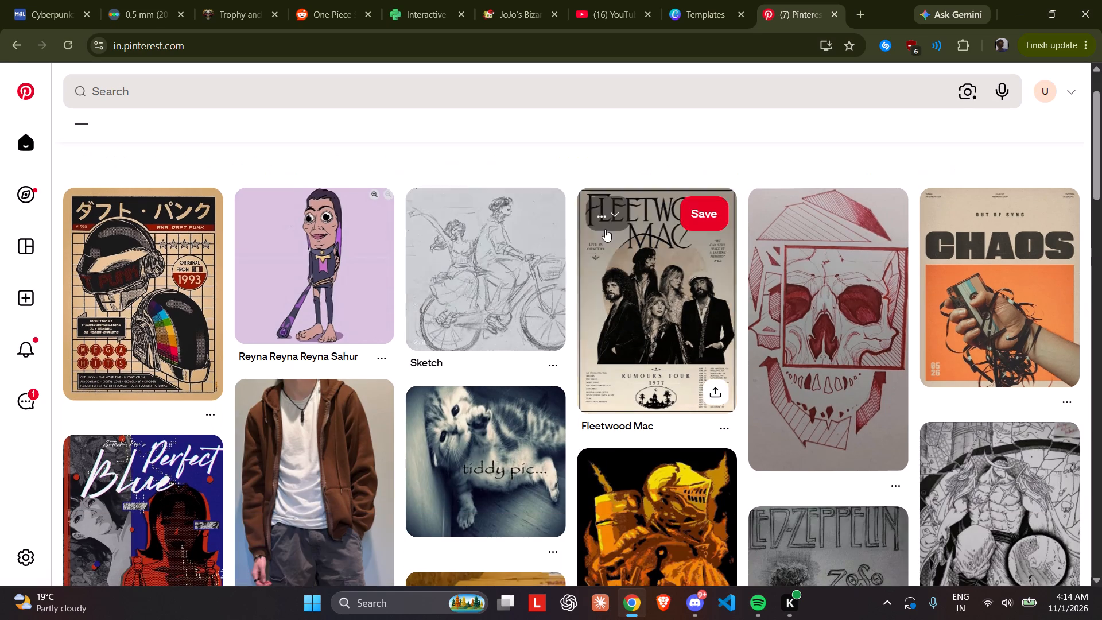
pyautogui.click(191, 259)
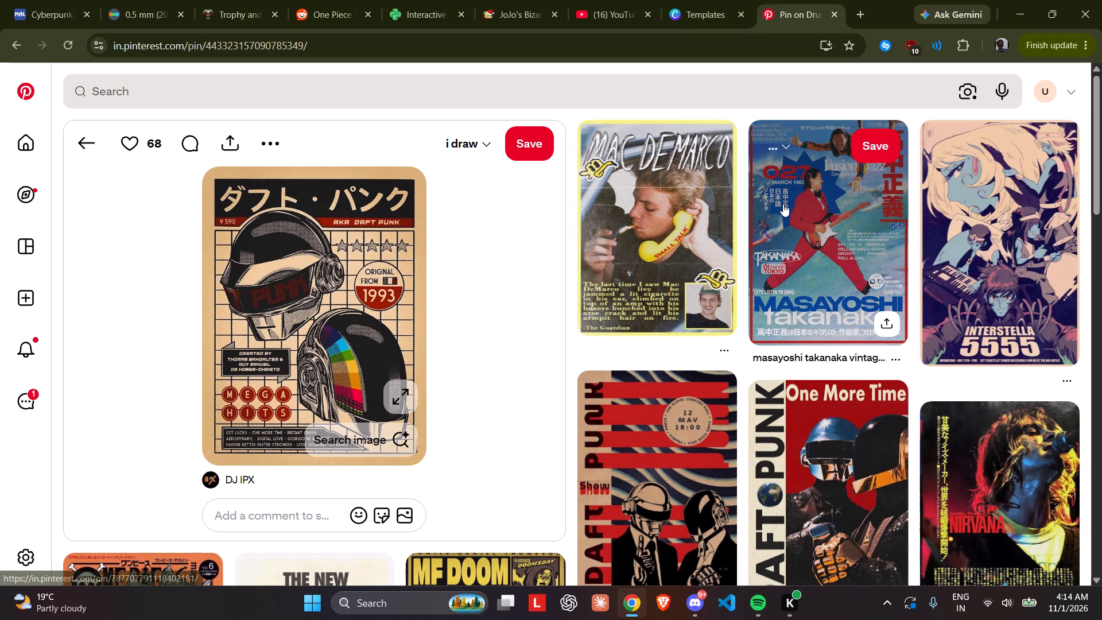
pyautogui.scroll(-1, 783, 204)
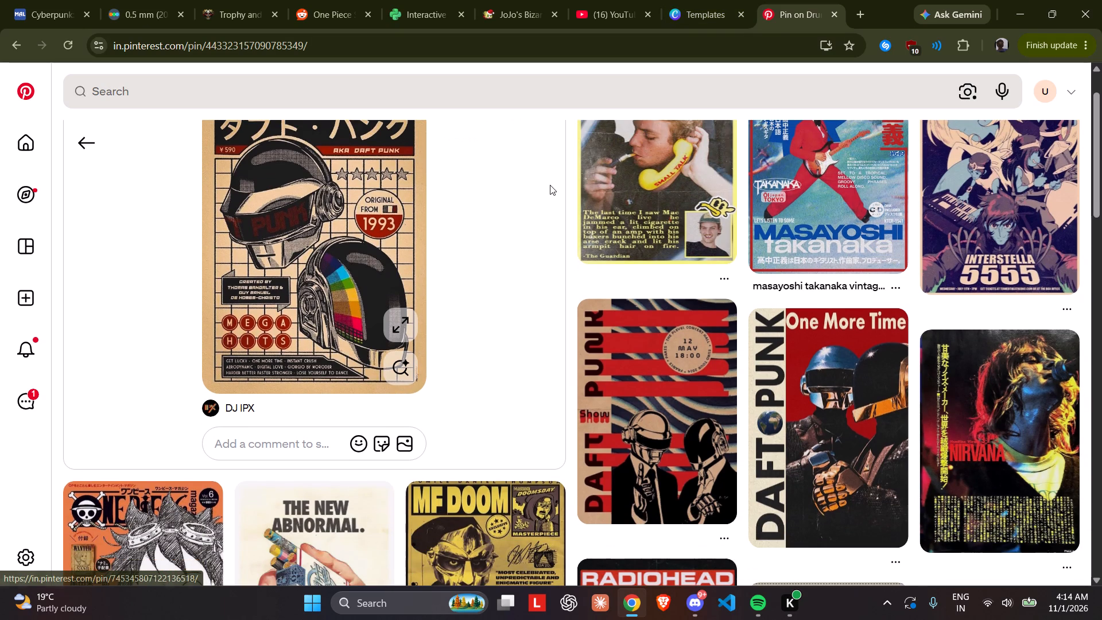
pyautogui.scroll(-3, 550, 185)
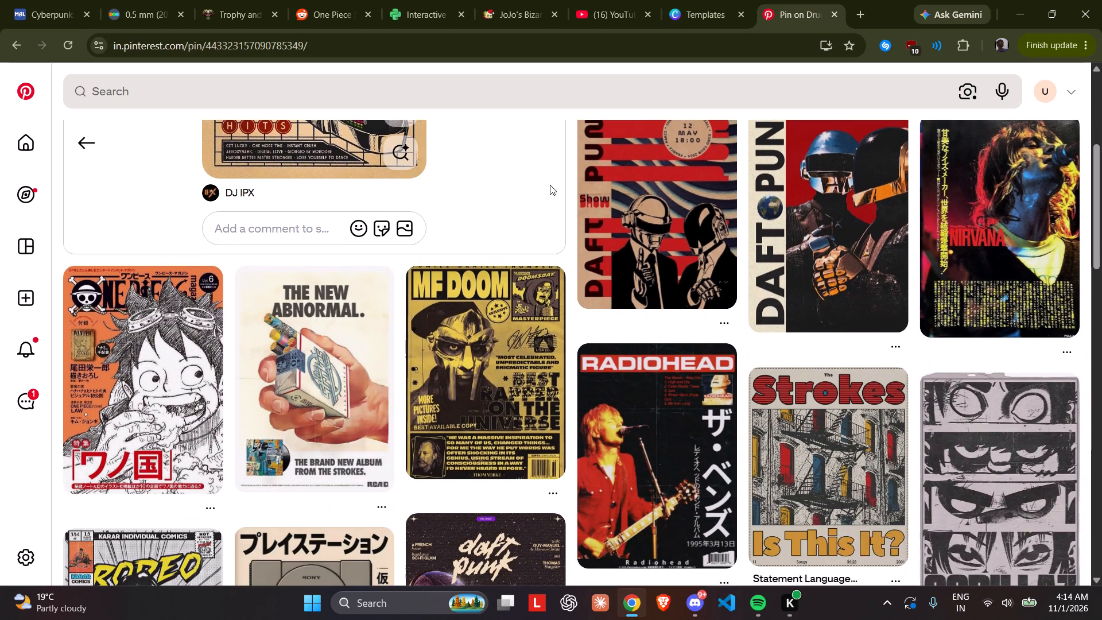
pyautogui.scroll(-5, 550, 185)
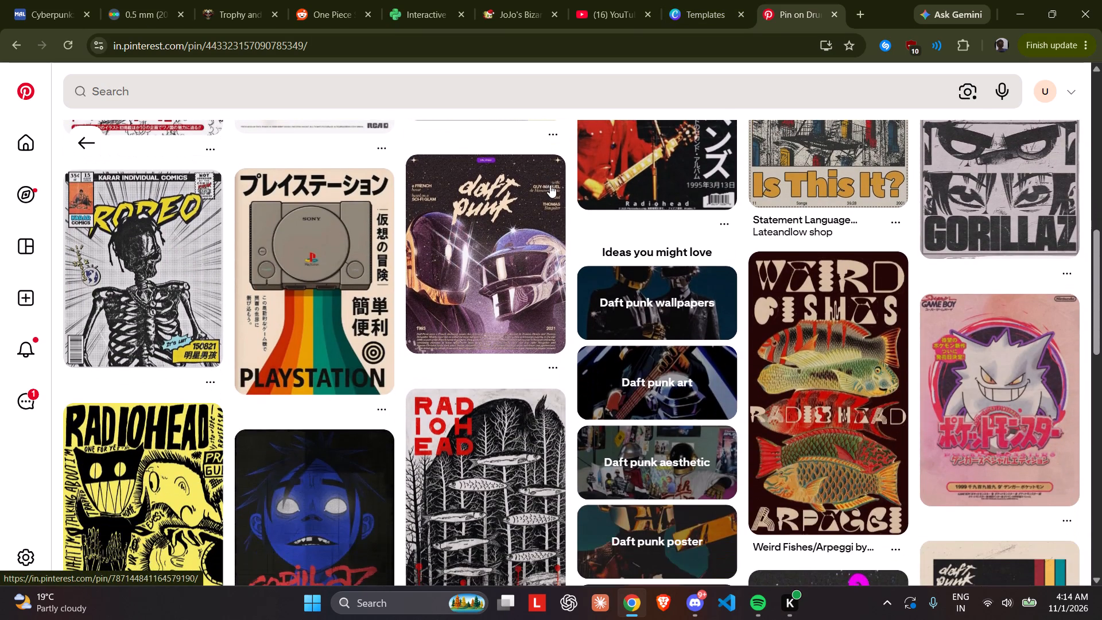
# Switch back from the Pinterest pin to Canva's template results for "post".
pyautogui.scroll(-3, 550, 185)
pyautogui.scroll(10, 685, 264)
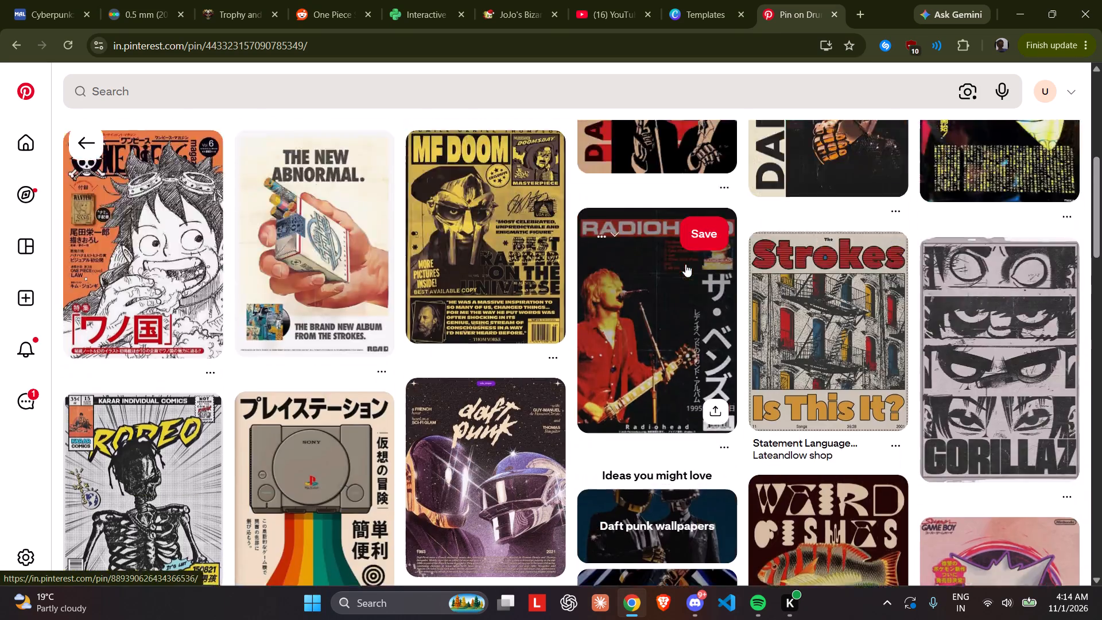
pyautogui.scroll(5, 685, 264)
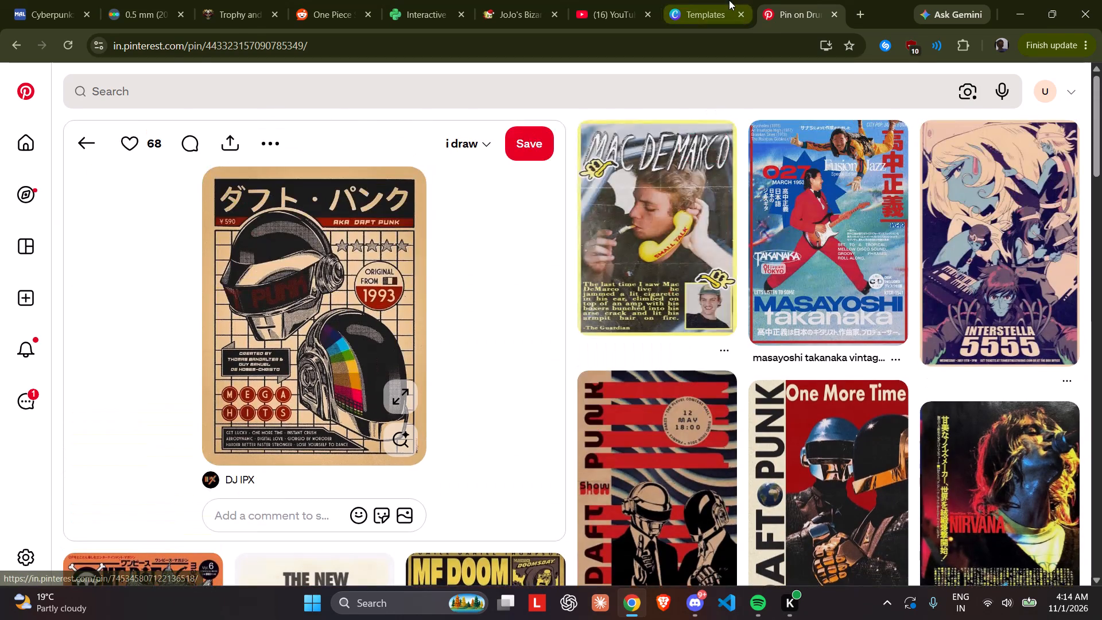
pyautogui.click(729, 0)
pyautogui.click(785, 0)
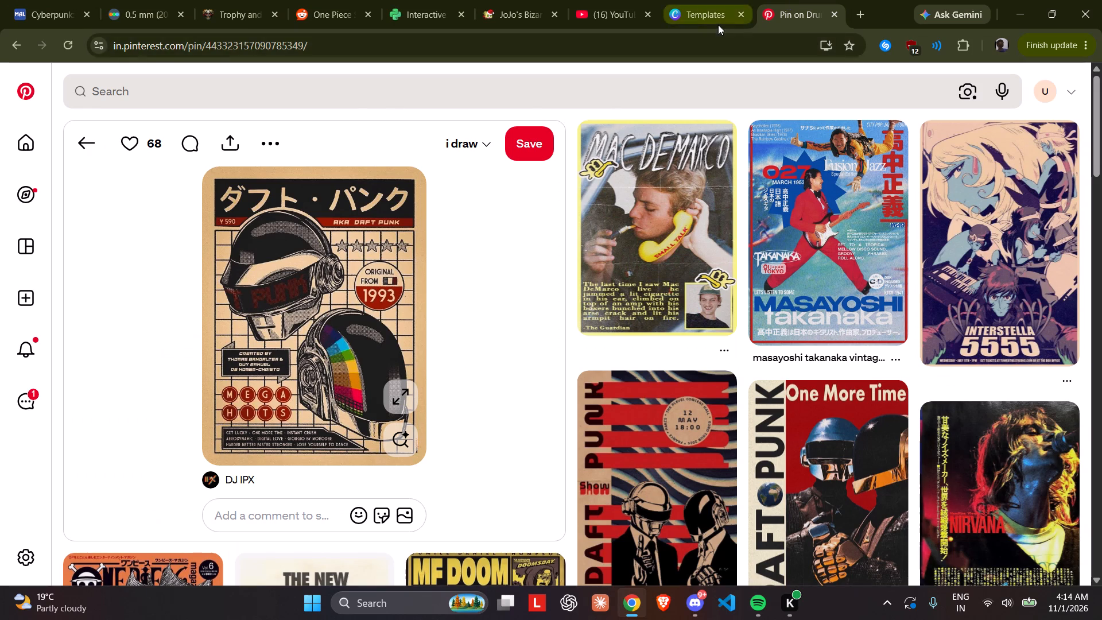
pyautogui.click(718, 25)
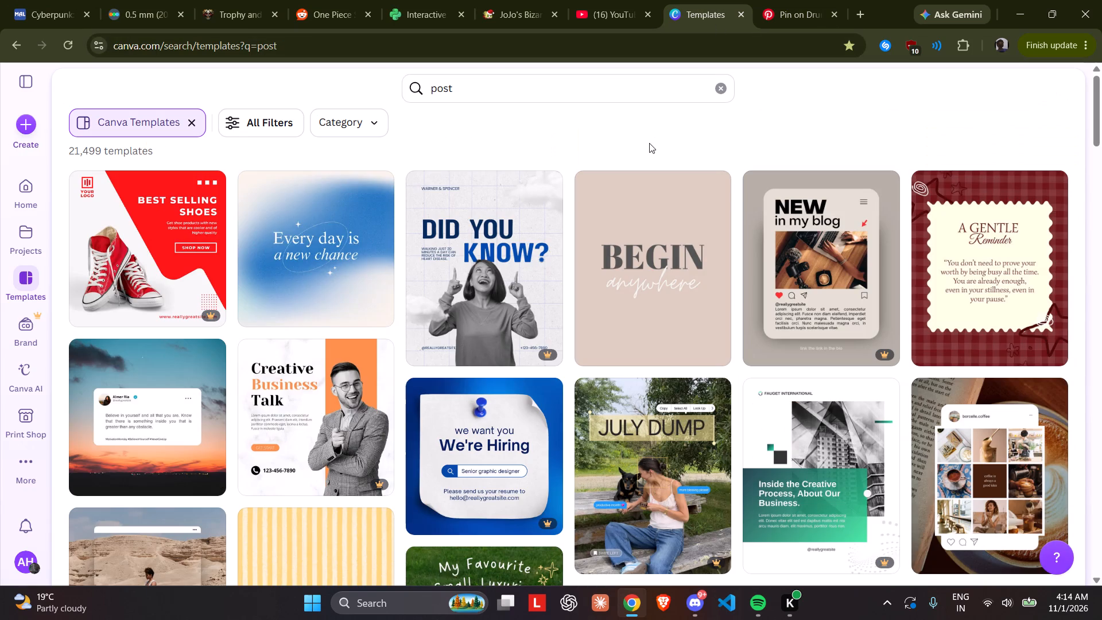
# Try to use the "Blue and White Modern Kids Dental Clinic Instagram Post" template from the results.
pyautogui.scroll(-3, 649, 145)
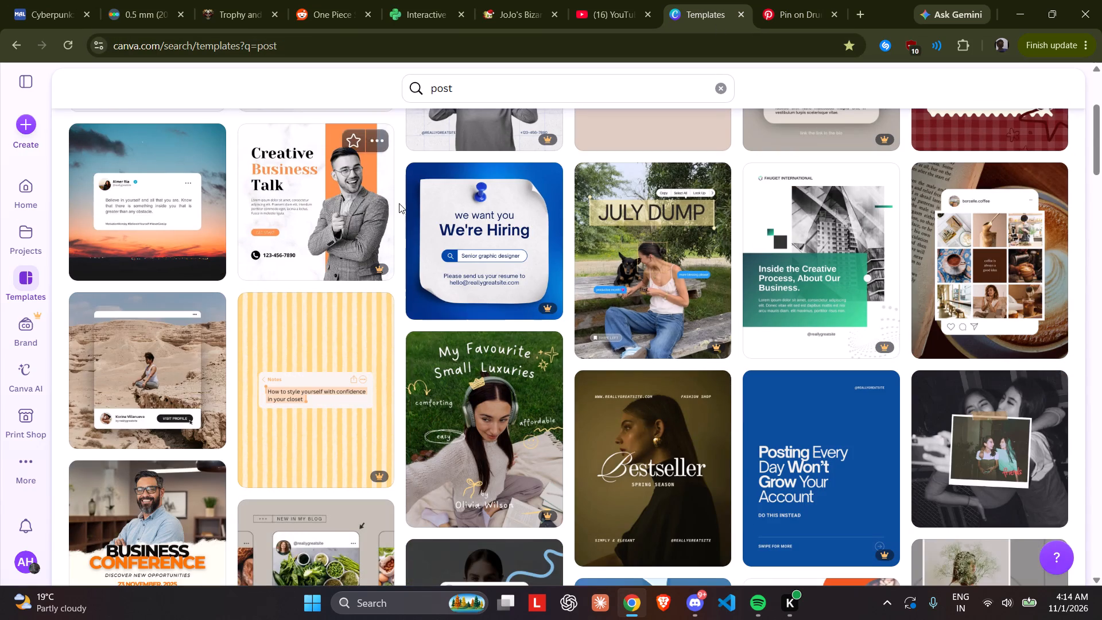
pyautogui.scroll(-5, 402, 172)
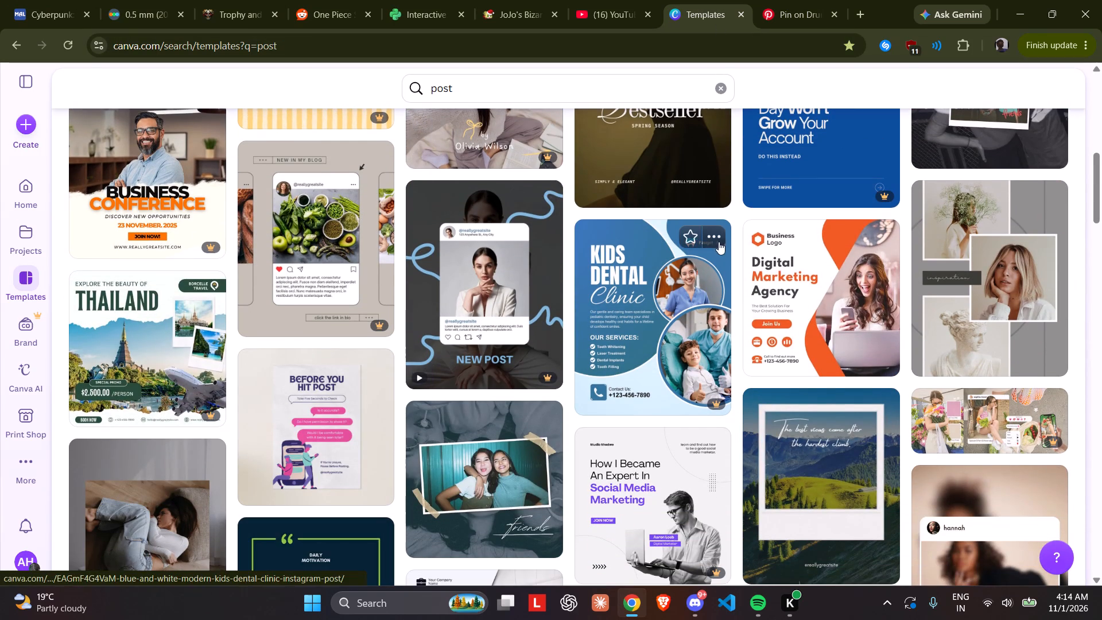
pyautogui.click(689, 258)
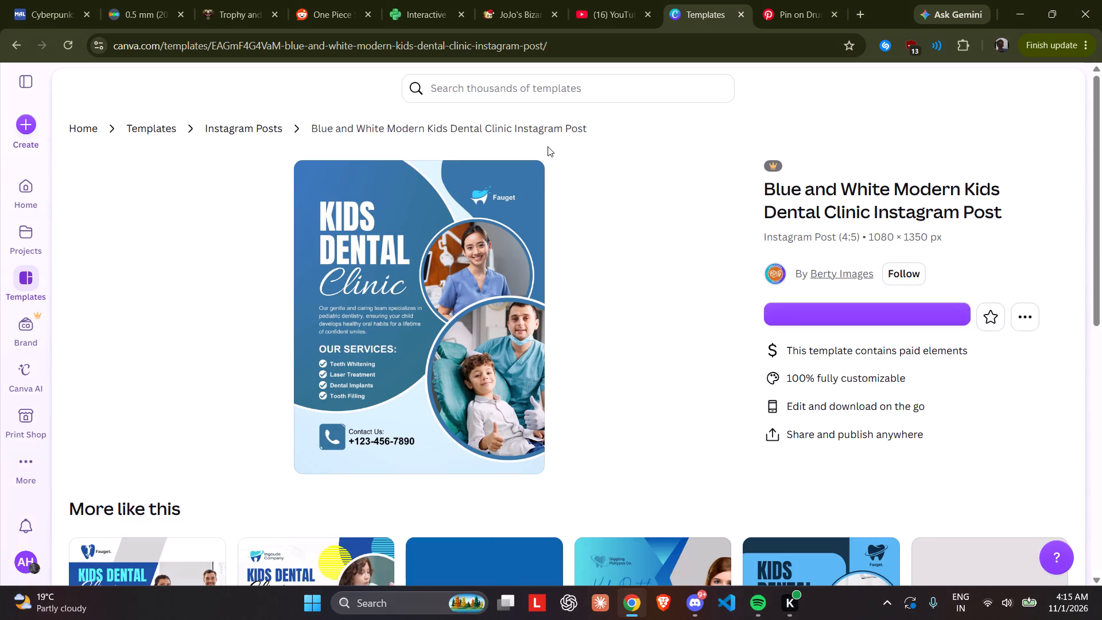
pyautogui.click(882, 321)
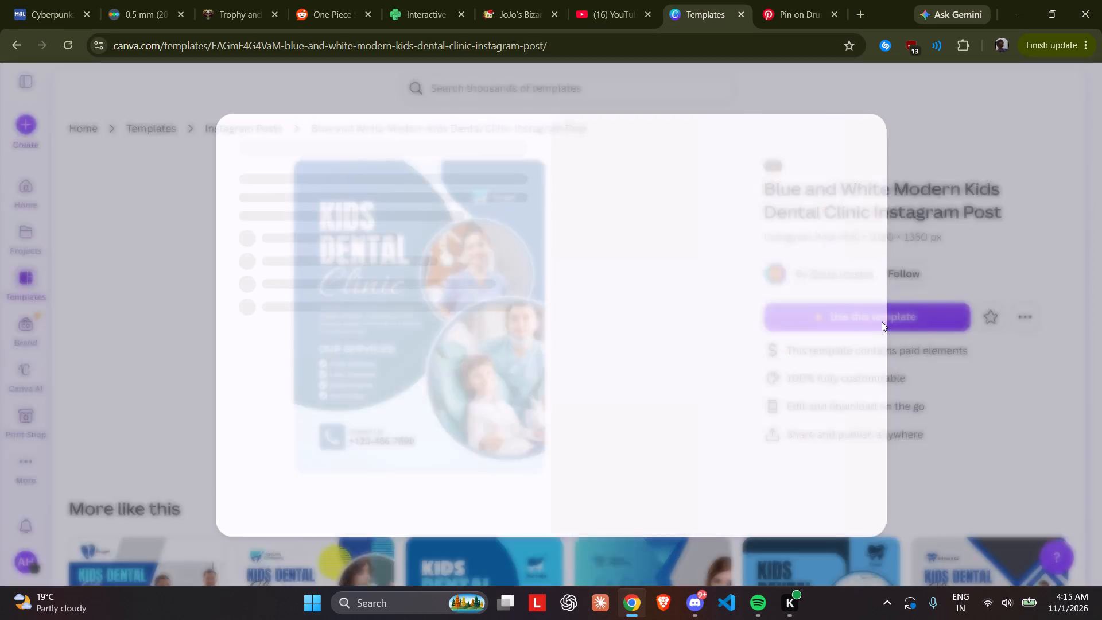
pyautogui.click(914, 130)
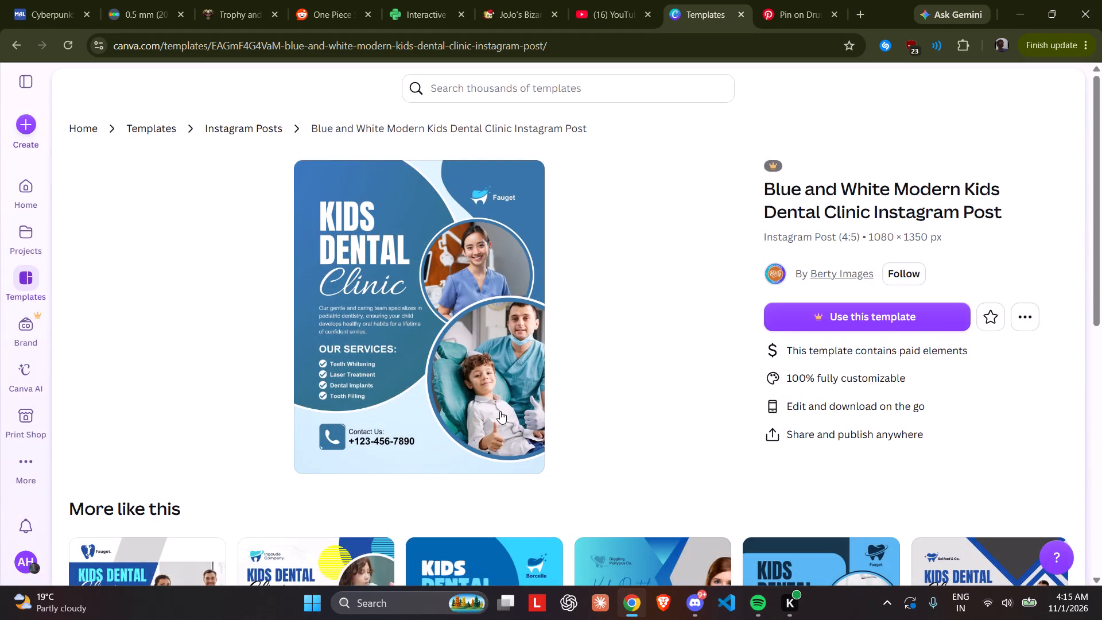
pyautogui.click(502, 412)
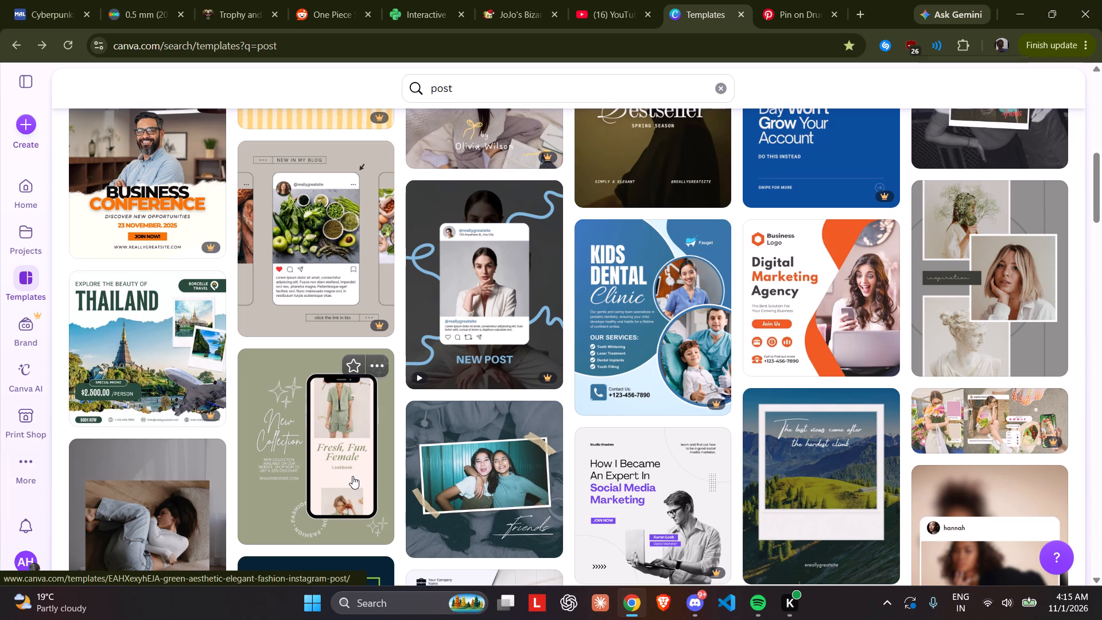
# Open the "Green Aesthetic Elegant Fashion Instagram Post" template for customizing and close the template search tab.
pyautogui.scroll(-1, 352, 476)
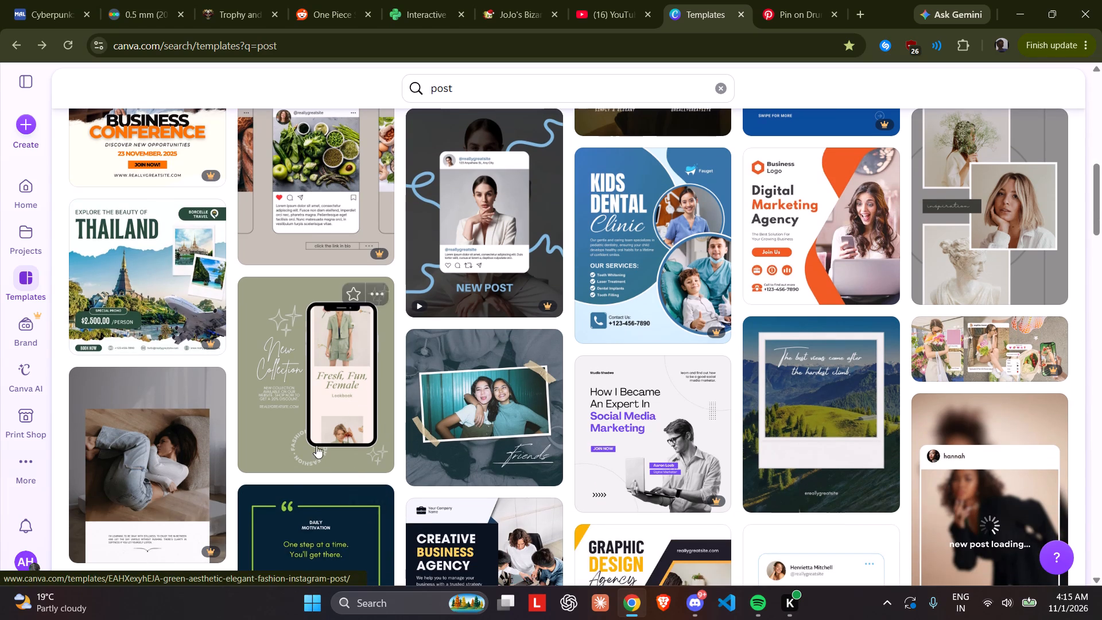
pyautogui.click(316, 435)
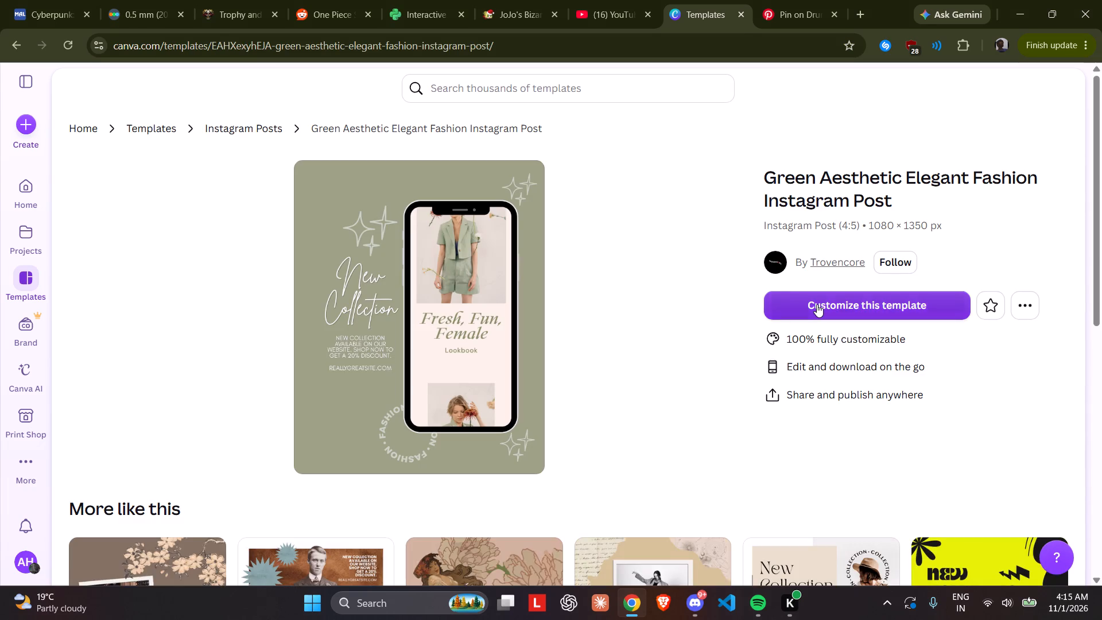
pyautogui.click(817, 304)
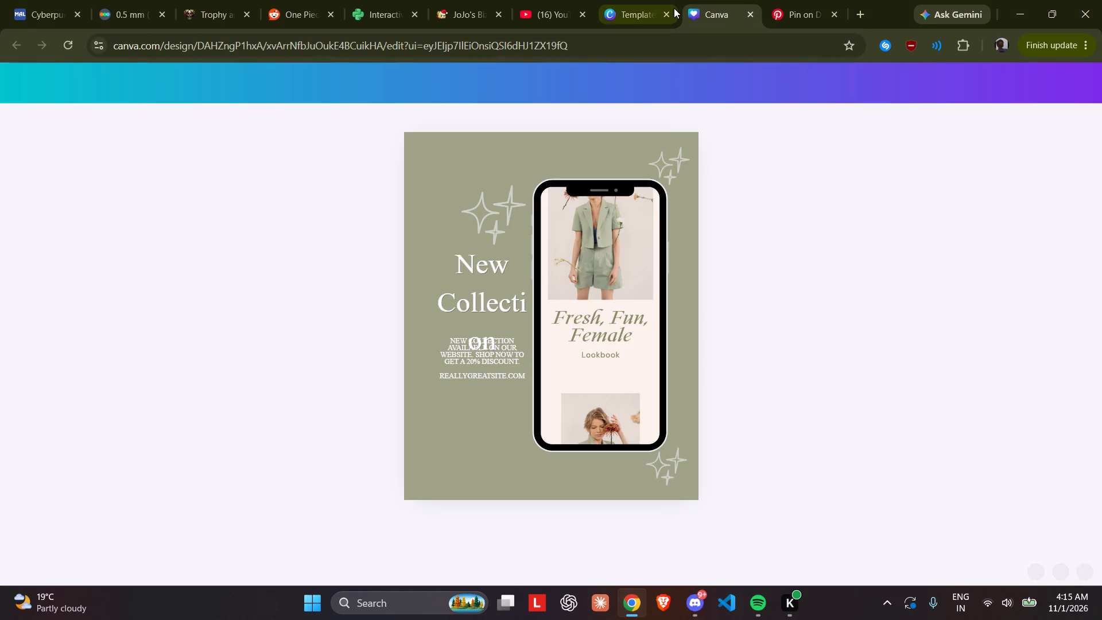
pyautogui.click(672, 12)
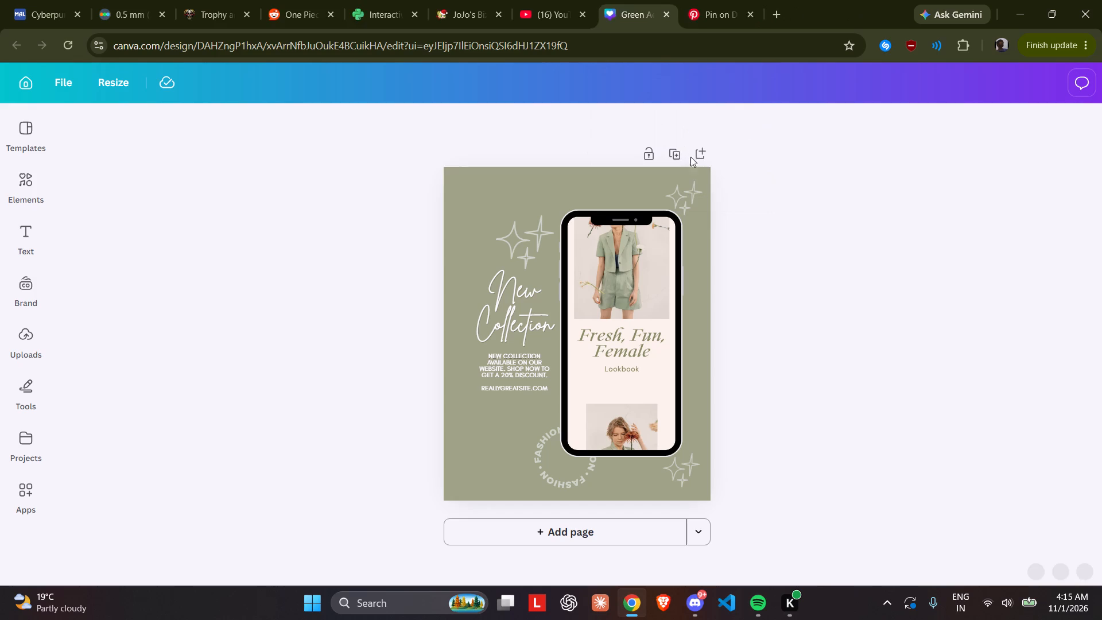
# Delete all the template's elements and its green background, leaving a blank page.
pyautogui.moveTo(701, 173); pyautogui.dragTo(463, 496)
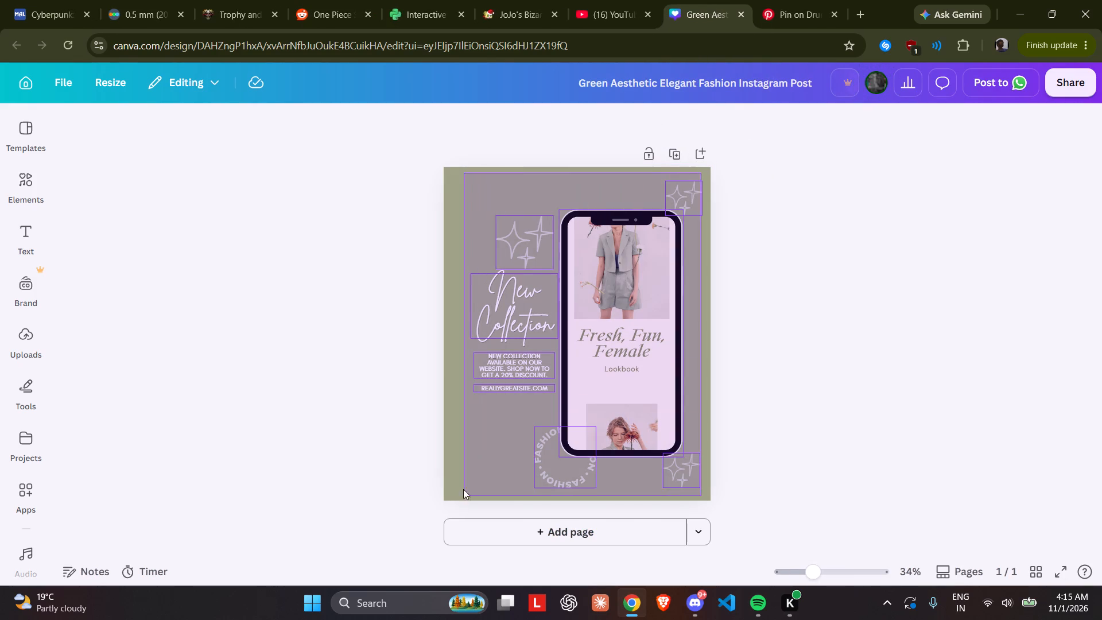
pyautogui.press('Delete')
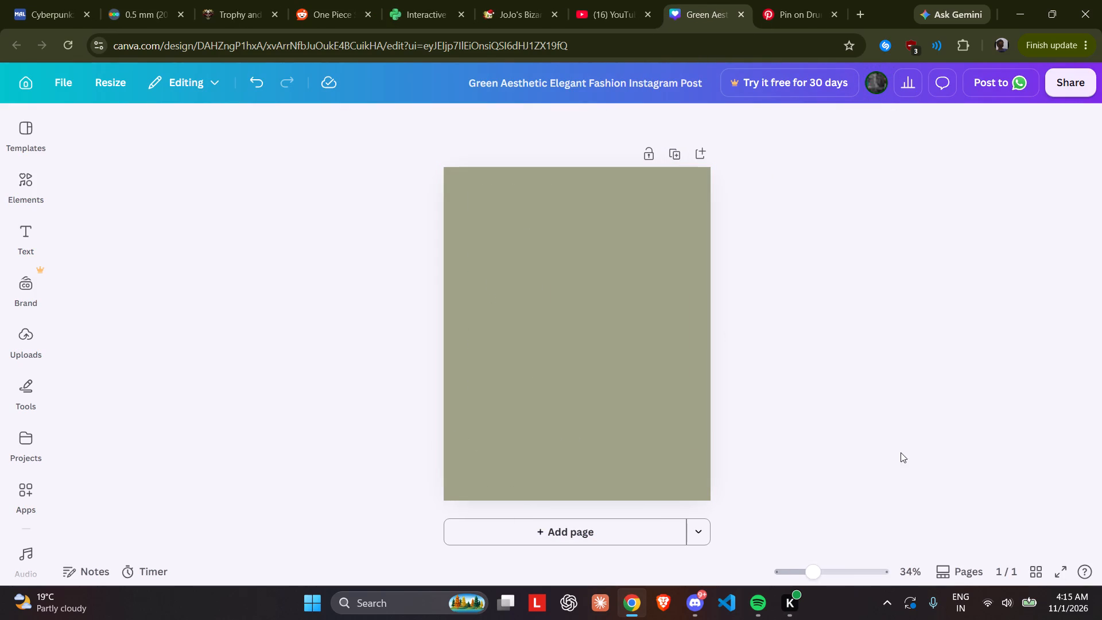
pyautogui.click(635, 316)
pyautogui.press('Delete')
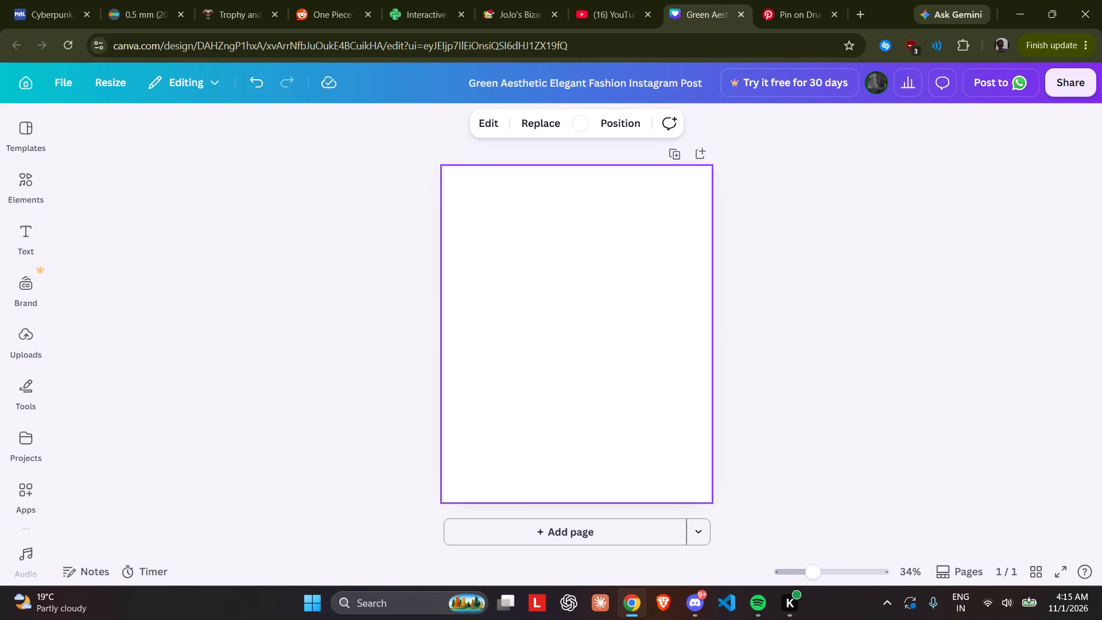
# Move the Pinterest pin's browser tab ahead of the Canva design's tab and return to the design.
pyautogui.moveTo(819, 0); pyautogui.dragTo(750, 0)
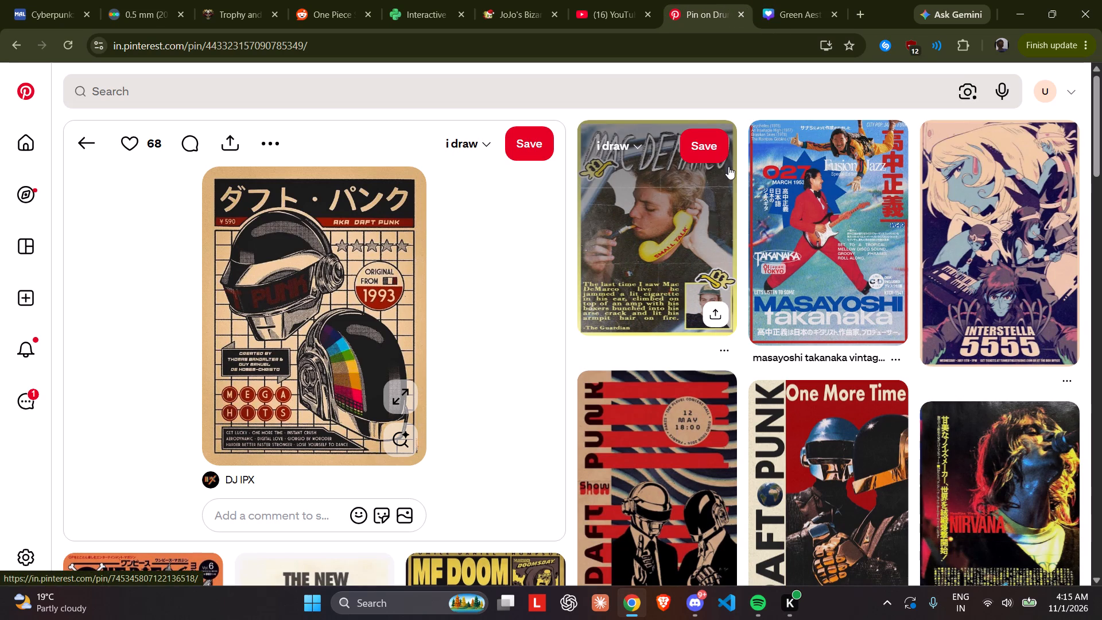
pyautogui.click(780, 0)
# Set the page background to the light orange default solid colour #ffbd59.
pyautogui.click(25, 182)
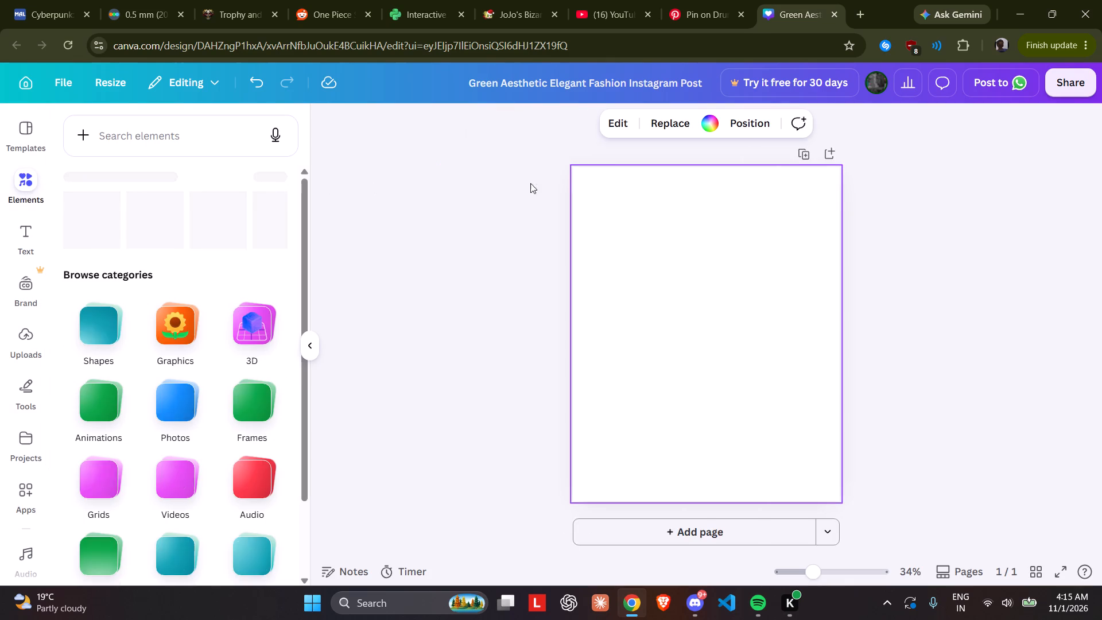
pyautogui.click(706, 131)
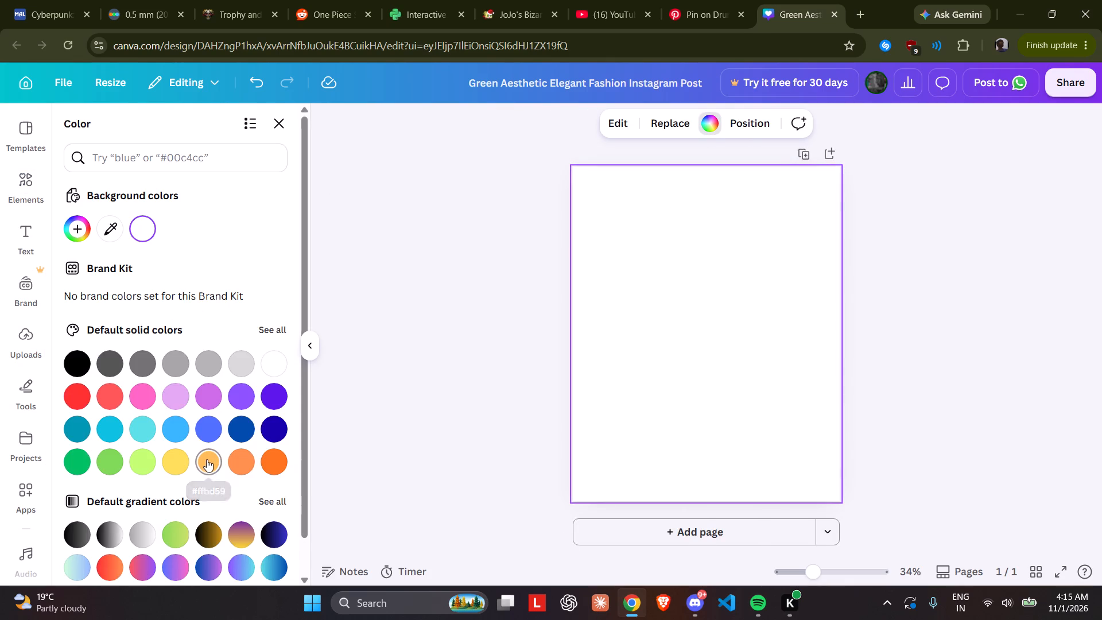
pyautogui.click(207, 460)
pyautogui.click(236, 458)
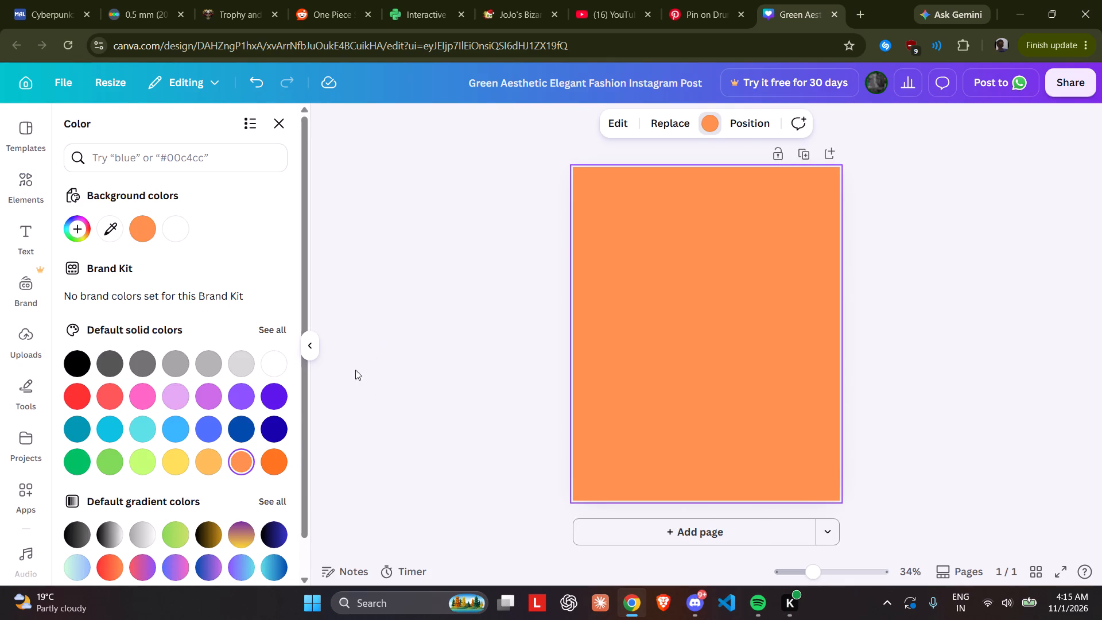
pyautogui.click(211, 453)
pyautogui.click(459, 254)
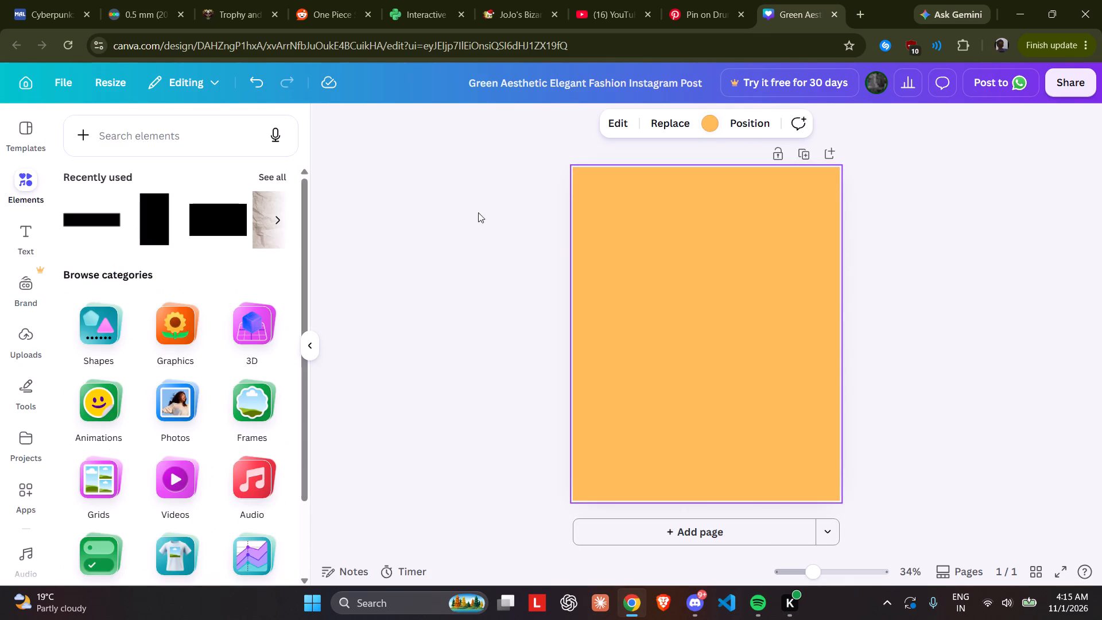
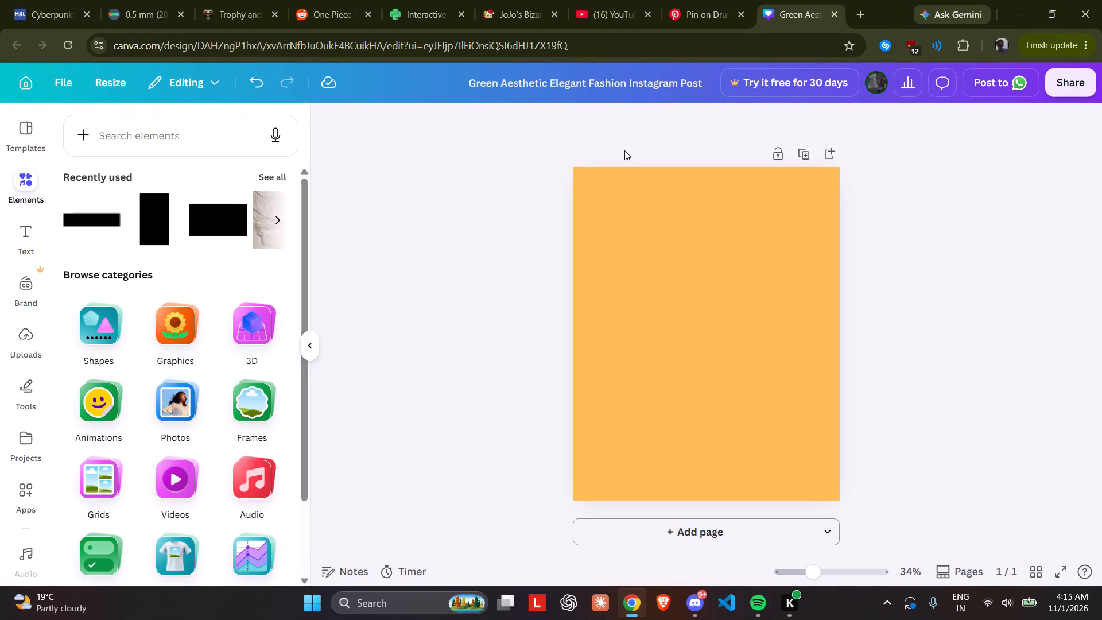
# Search the design elements for "grid" and show all of the matching graphics.
pyautogui.click(181, 134)
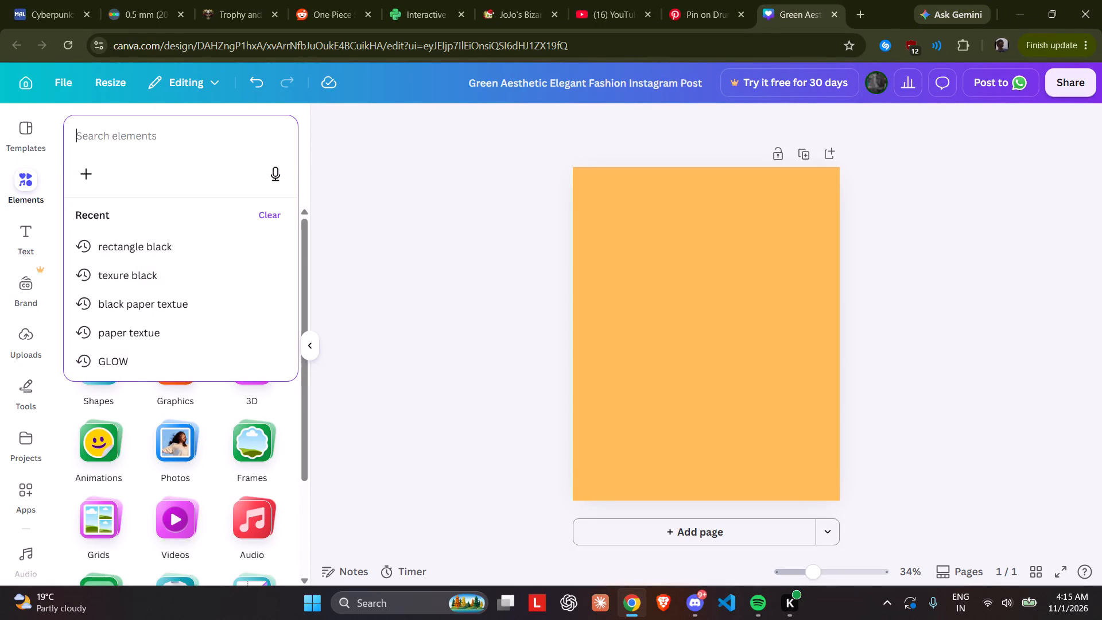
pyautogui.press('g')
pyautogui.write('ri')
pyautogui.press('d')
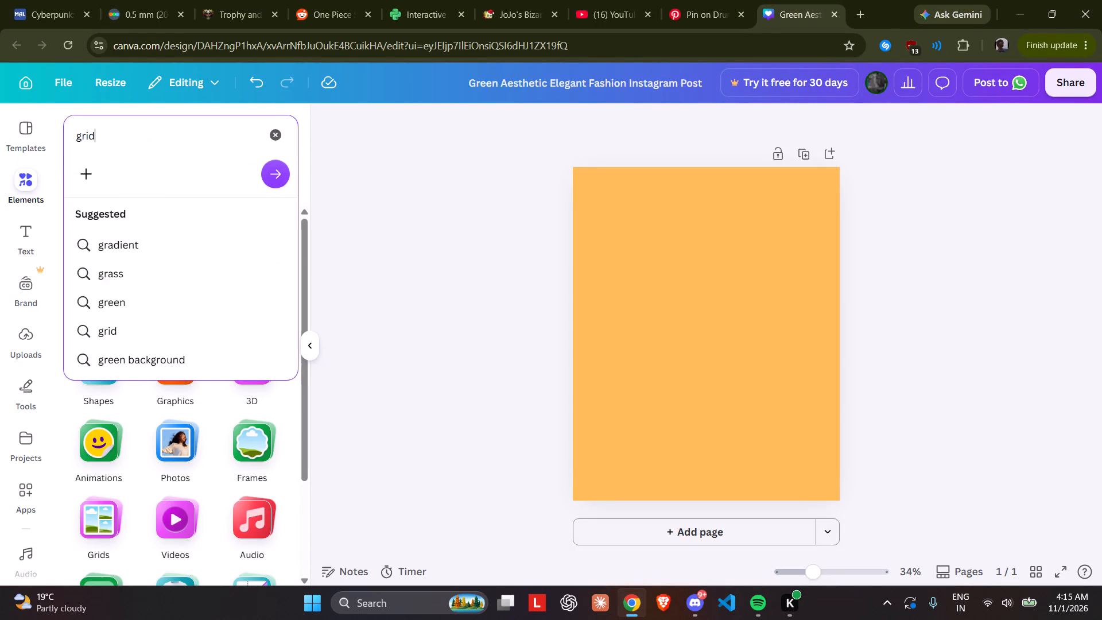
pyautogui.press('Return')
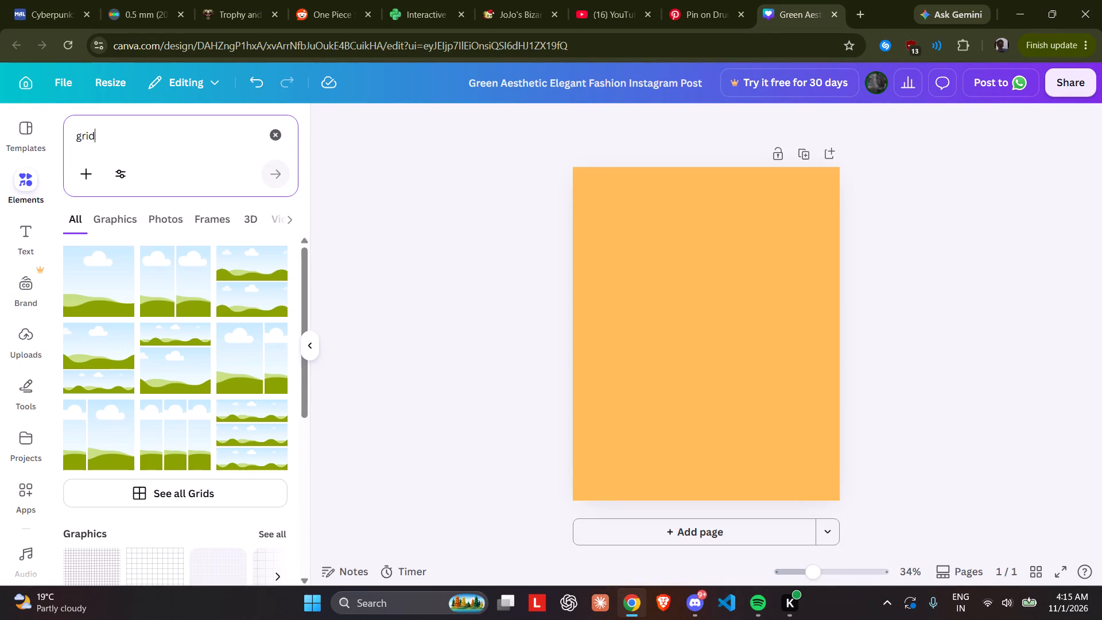
pyautogui.scroll(-3, 191, 300)
pyautogui.scroll(-1, 251, 361)
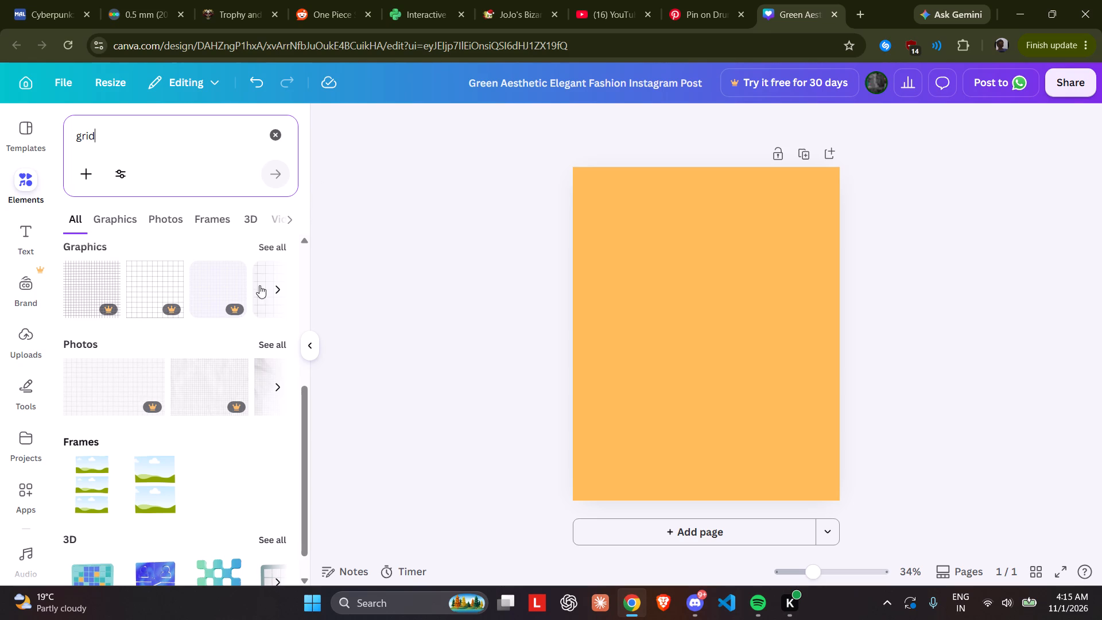
pyautogui.click(274, 252)
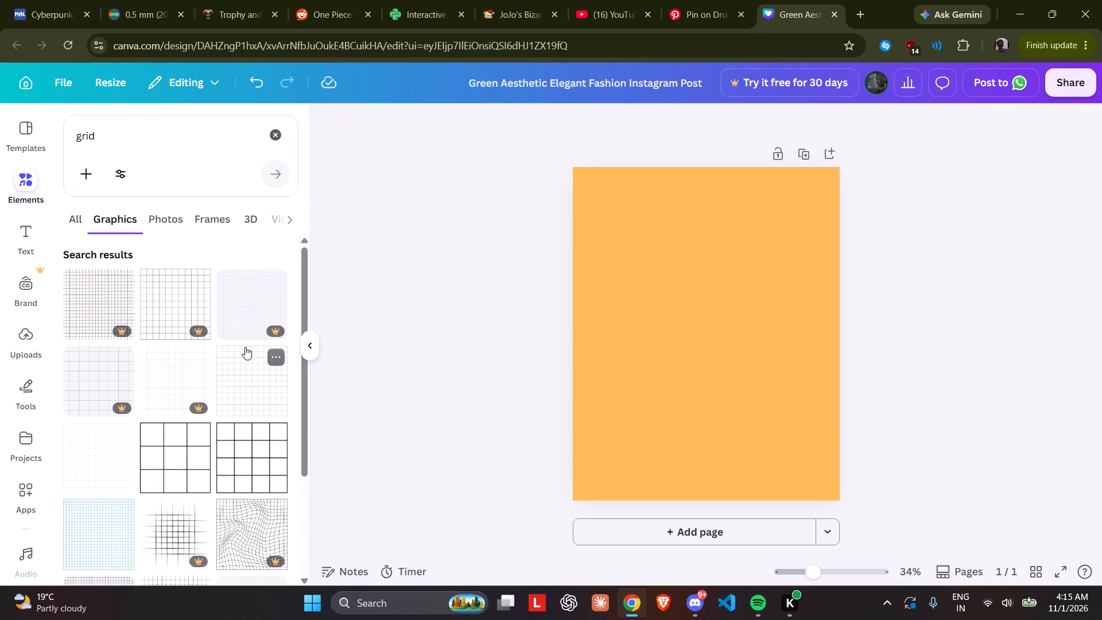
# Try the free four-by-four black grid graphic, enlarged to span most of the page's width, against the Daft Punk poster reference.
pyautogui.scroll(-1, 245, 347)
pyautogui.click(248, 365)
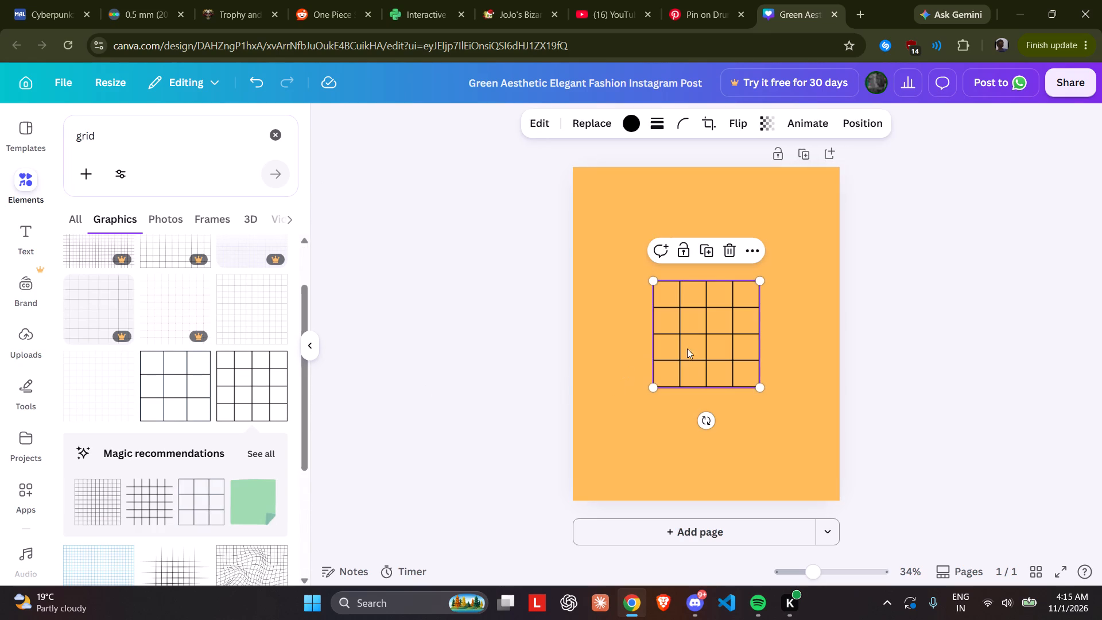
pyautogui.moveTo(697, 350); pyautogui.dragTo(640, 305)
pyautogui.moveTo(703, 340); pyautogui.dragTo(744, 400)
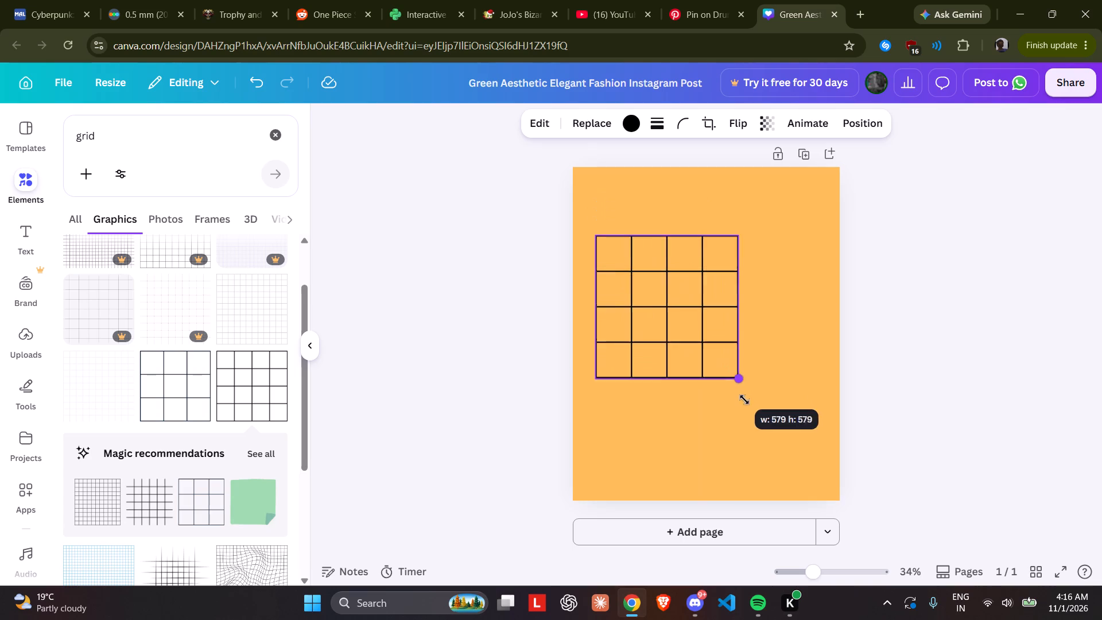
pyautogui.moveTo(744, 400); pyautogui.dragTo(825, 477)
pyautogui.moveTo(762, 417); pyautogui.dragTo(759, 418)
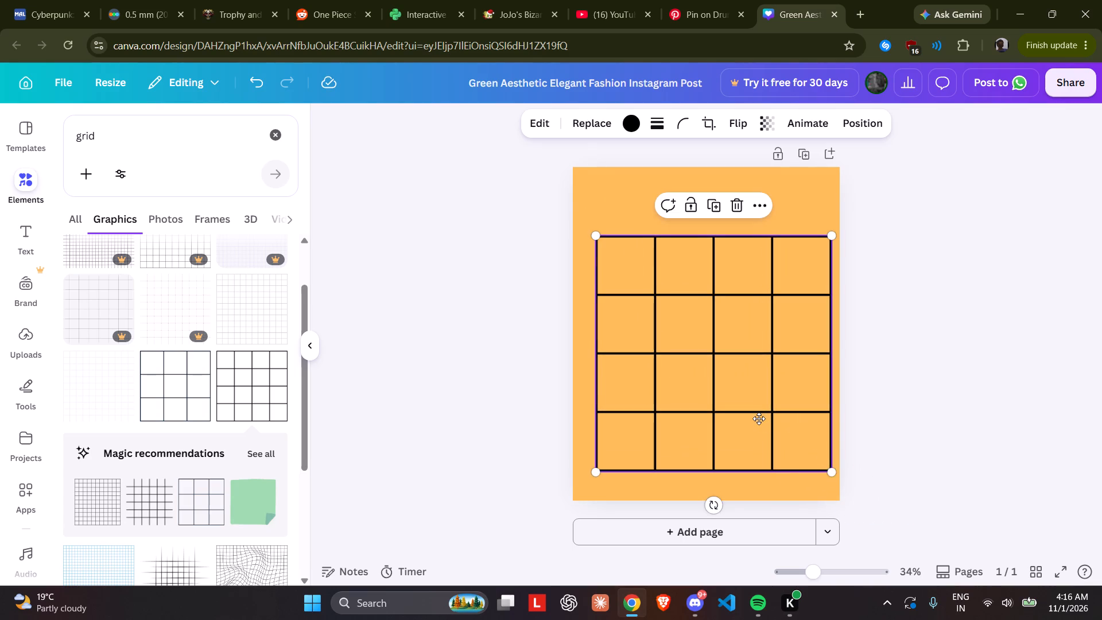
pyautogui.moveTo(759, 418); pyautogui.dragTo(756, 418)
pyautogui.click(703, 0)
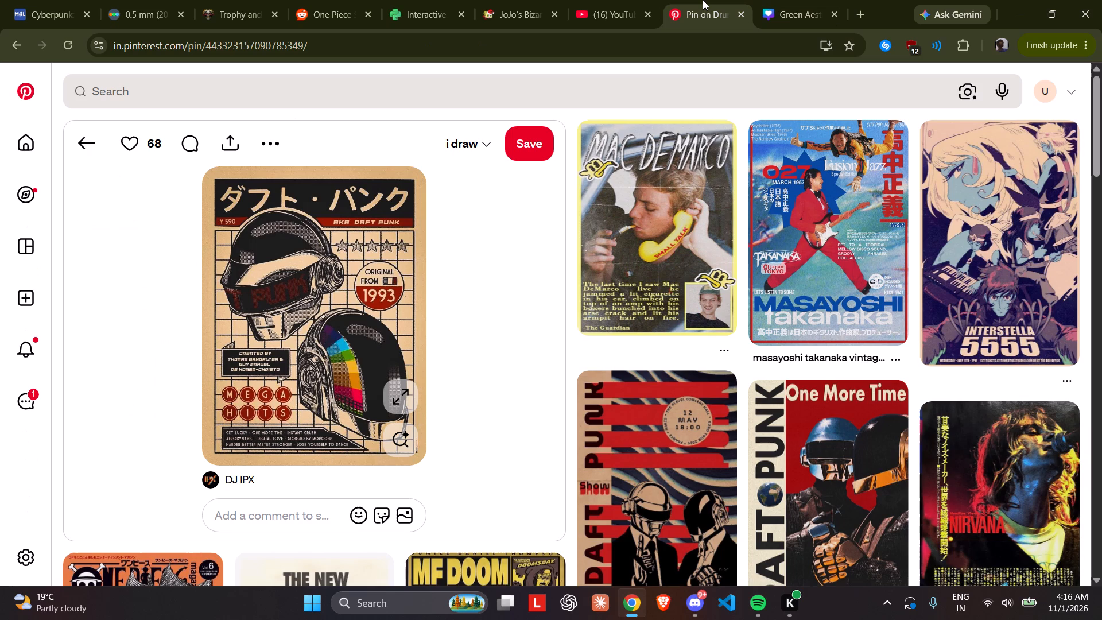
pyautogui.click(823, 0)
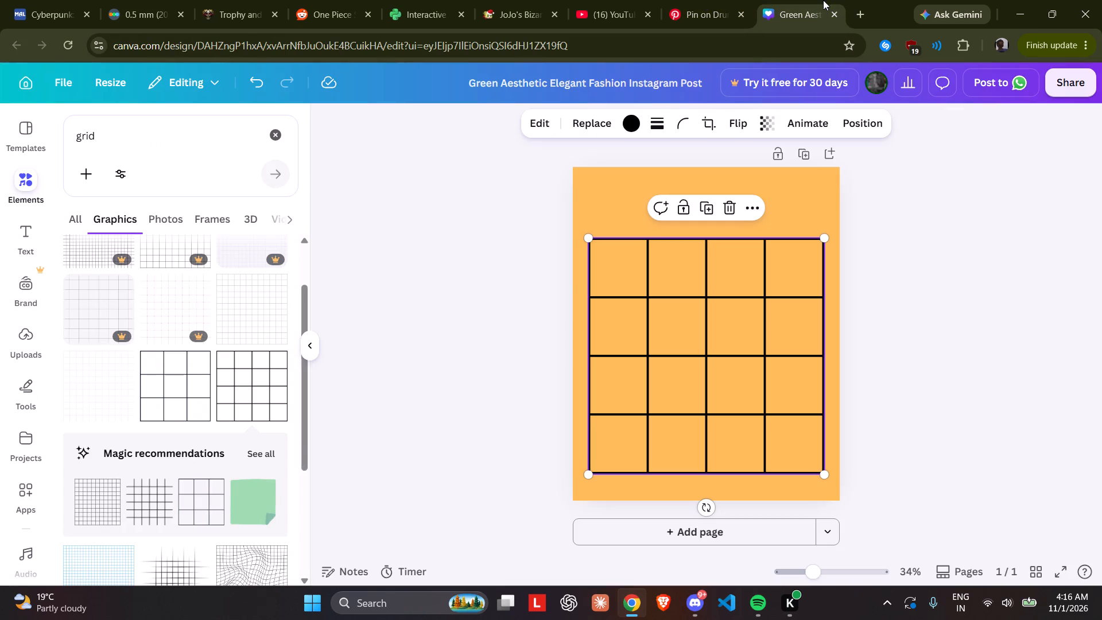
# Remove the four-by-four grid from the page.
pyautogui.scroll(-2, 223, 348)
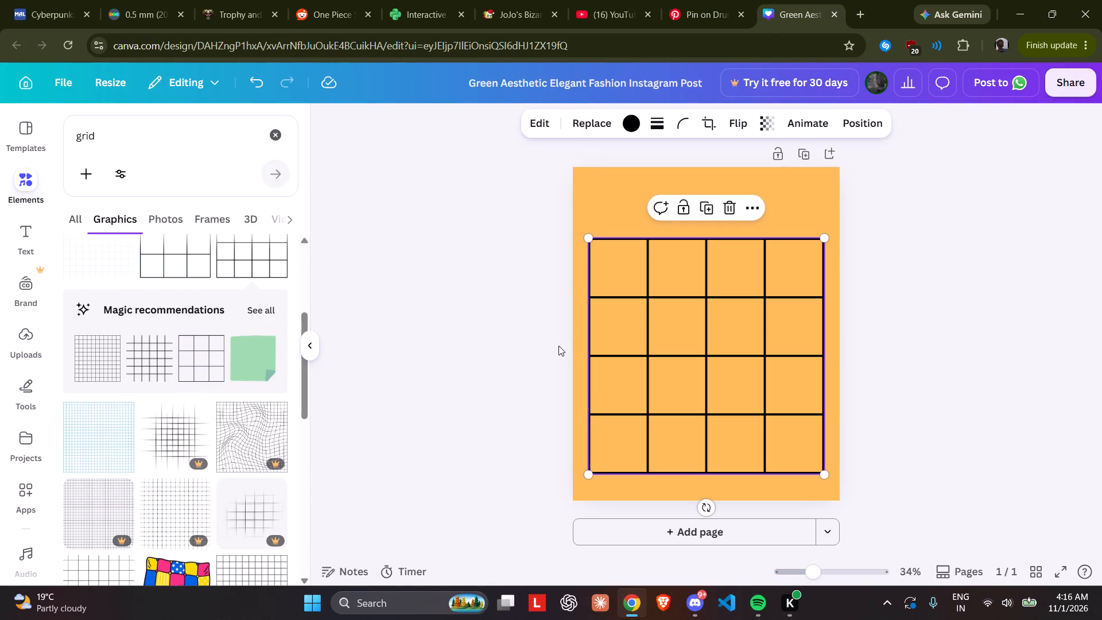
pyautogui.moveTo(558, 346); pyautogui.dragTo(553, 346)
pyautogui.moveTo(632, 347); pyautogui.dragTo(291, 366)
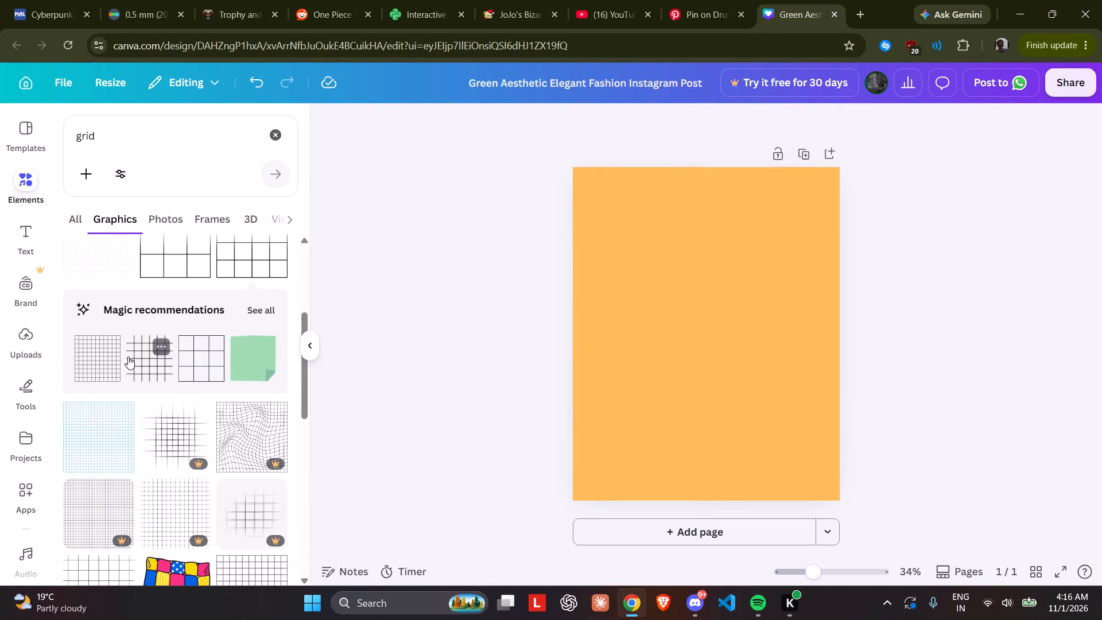
# Add the finer square-celled grid from the recommendations, enlarge it to most of the page's width and centre it horizontally below a header space.
pyautogui.click(84, 356)
pyautogui.moveTo(699, 355); pyautogui.dragTo(653, 313)
pyautogui.moveTo(713, 344); pyautogui.dragTo(804, 475)
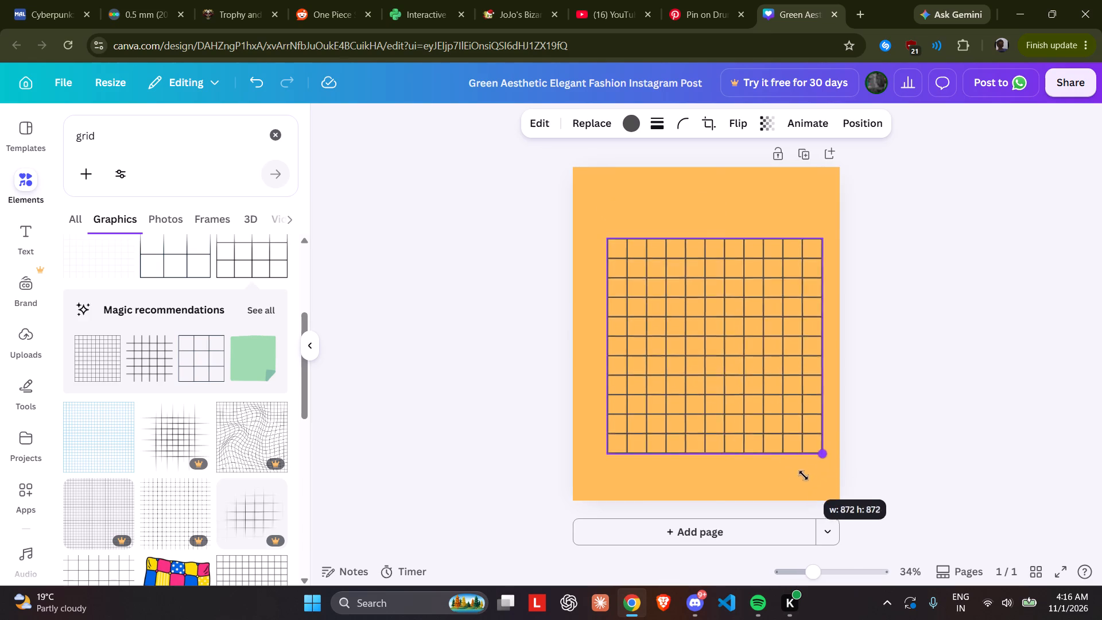
pyautogui.moveTo(804, 475); pyautogui.dragTo(814, 482)
pyautogui.moveTo(756, 392); pyautogui.dragTo(742, 396)
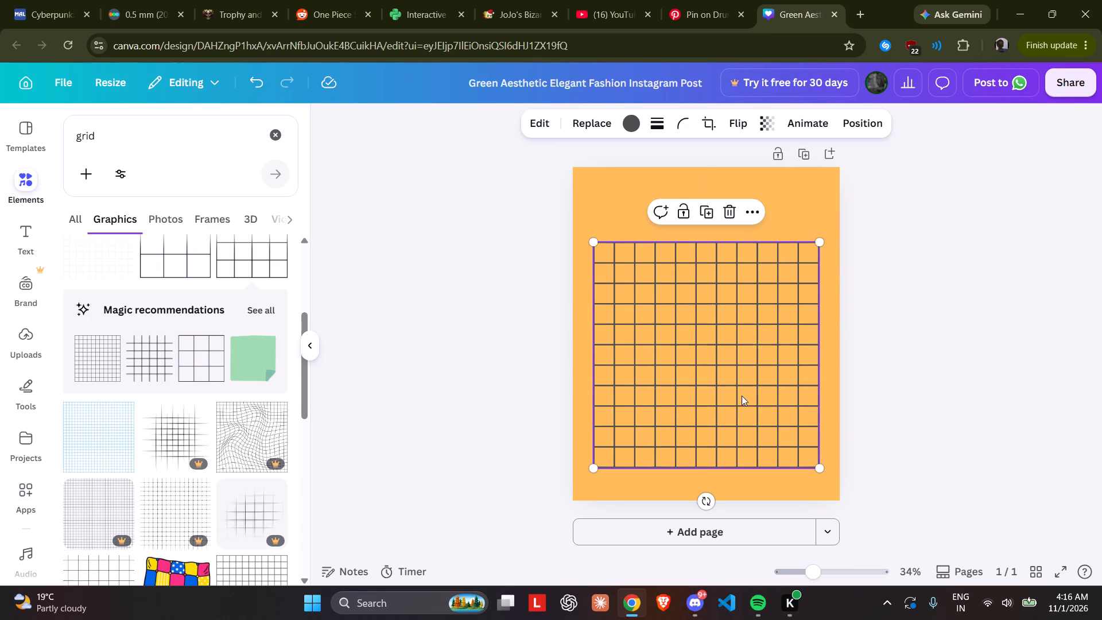
pyautogui.click(985, 268)
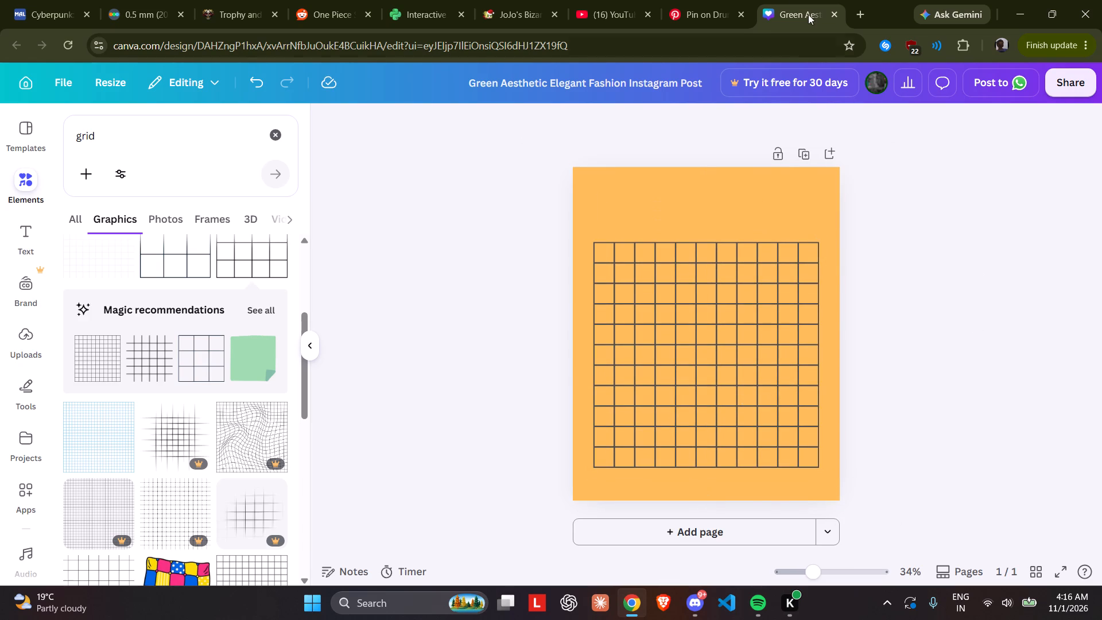
# Check the Daft Punk poster pin again, and search Canva's elements for "rectangle" graphics.
pyautogui.click(702, 0)
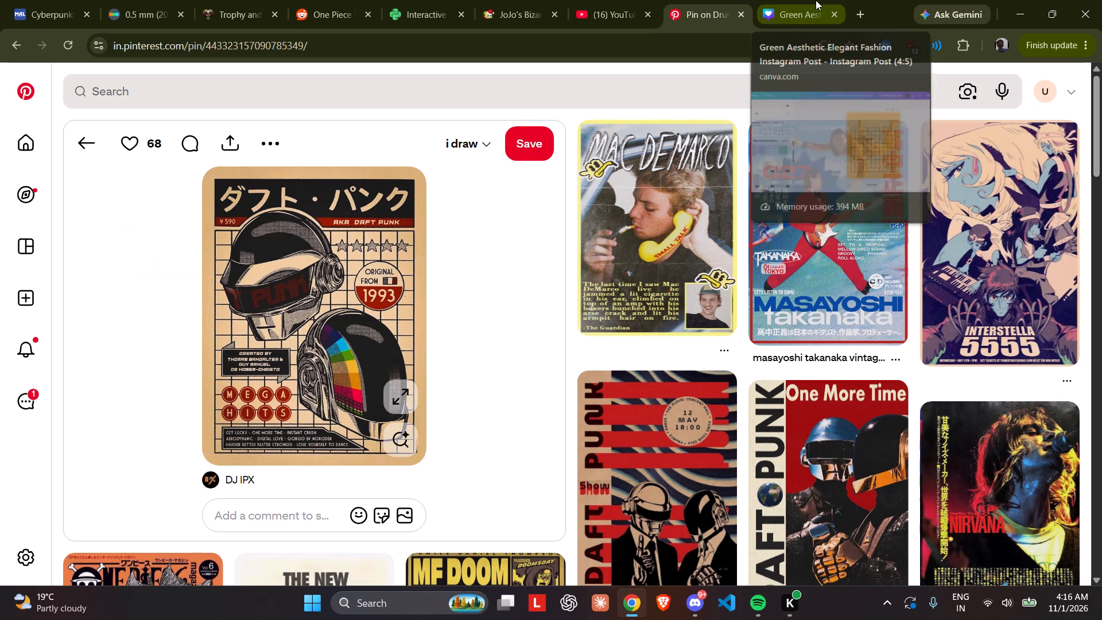
pyautogui.click(816, 0)
pyautogui.click(282, 141)
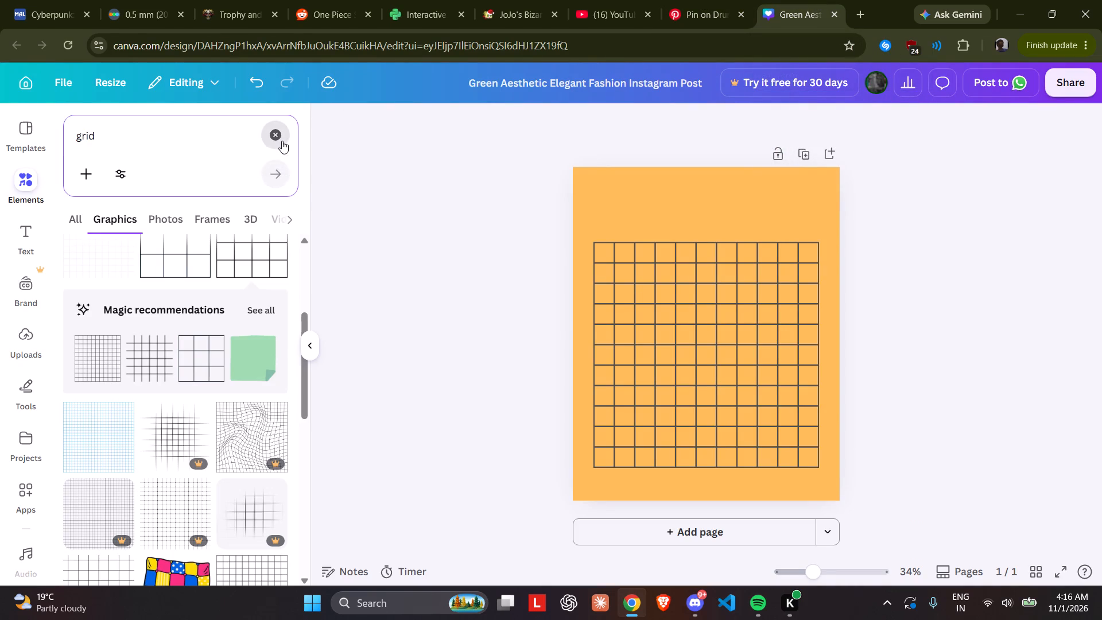
pyautogui.write('rectangle')
pyautogui.press('Return')
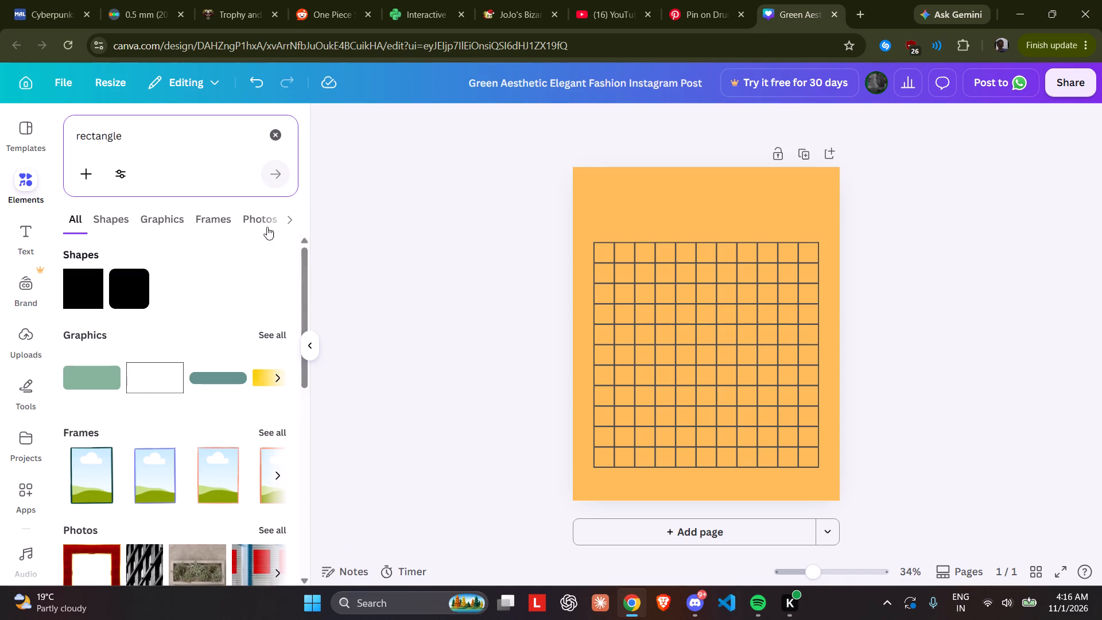
pyautogui.scroll(-1, 247, 231)
pyautogui.click(270, 332)
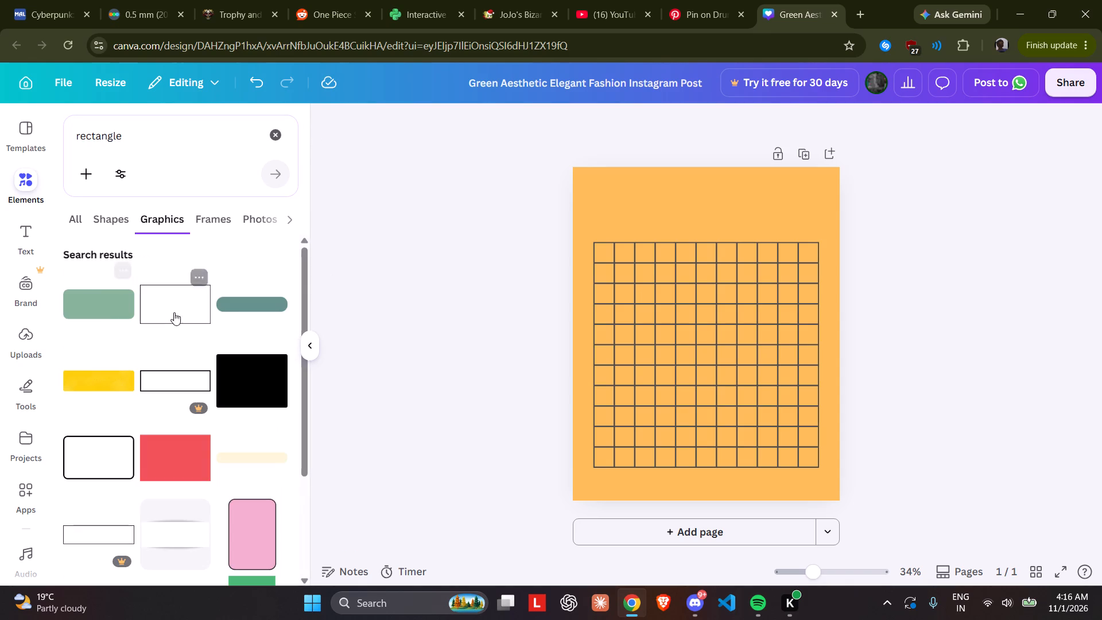
# Browse the rectangle graphics for a filled shape suitable as the poster's header block.
pyautogui.scroll(-2, 166, 307)
pyautogui.scroll(-6, 199, 354)
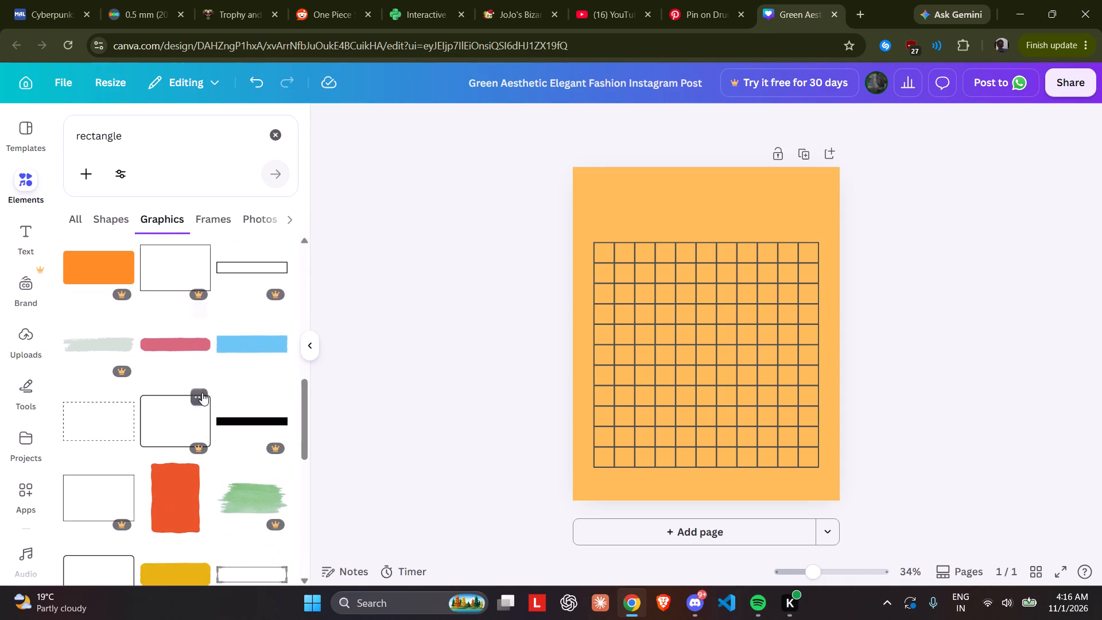
pyautogui.scroll(-6, 202, 393)
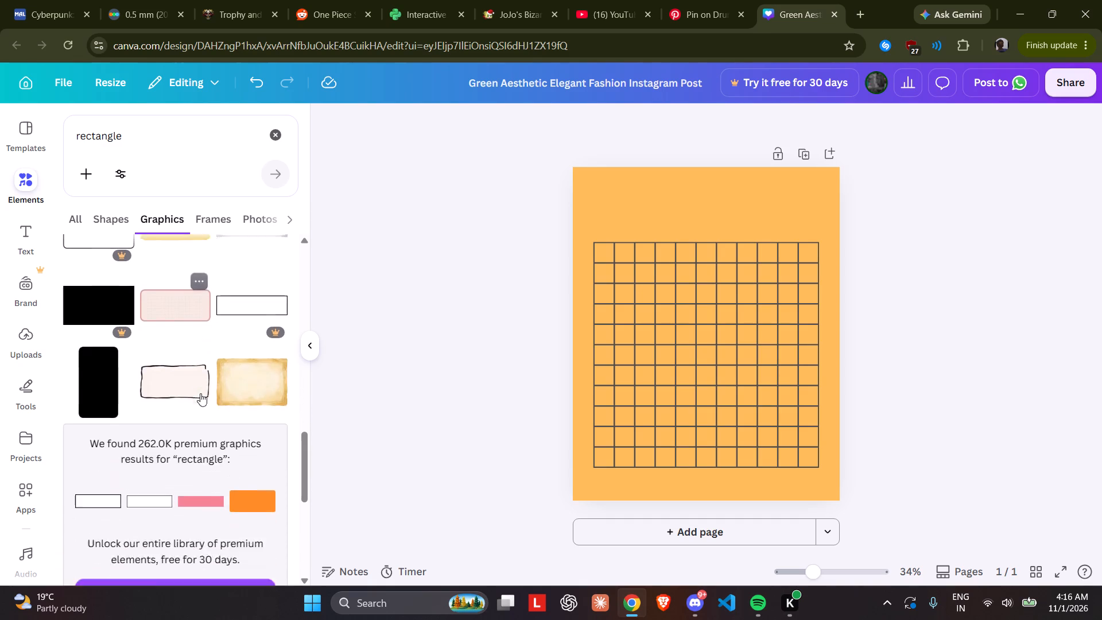
pyautogui.scroll(-7, 198, 393)
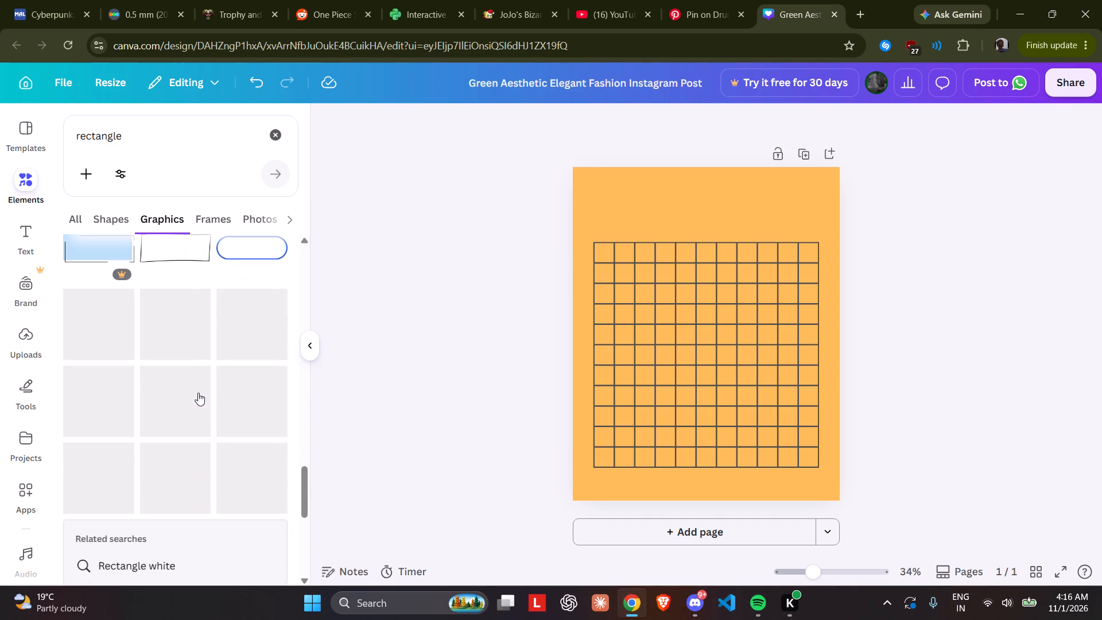
pyautogui.scroll(-4, 198, 393)
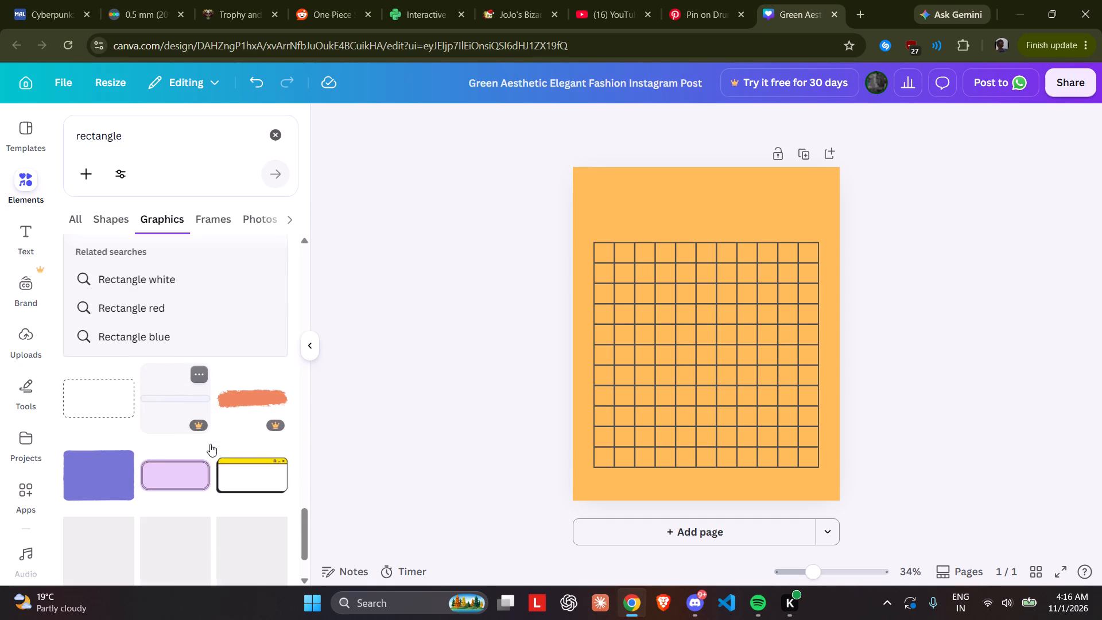
pyautogui.scroll(-4, 210, 444)
pyautogui.scroll(7, 231, 450)
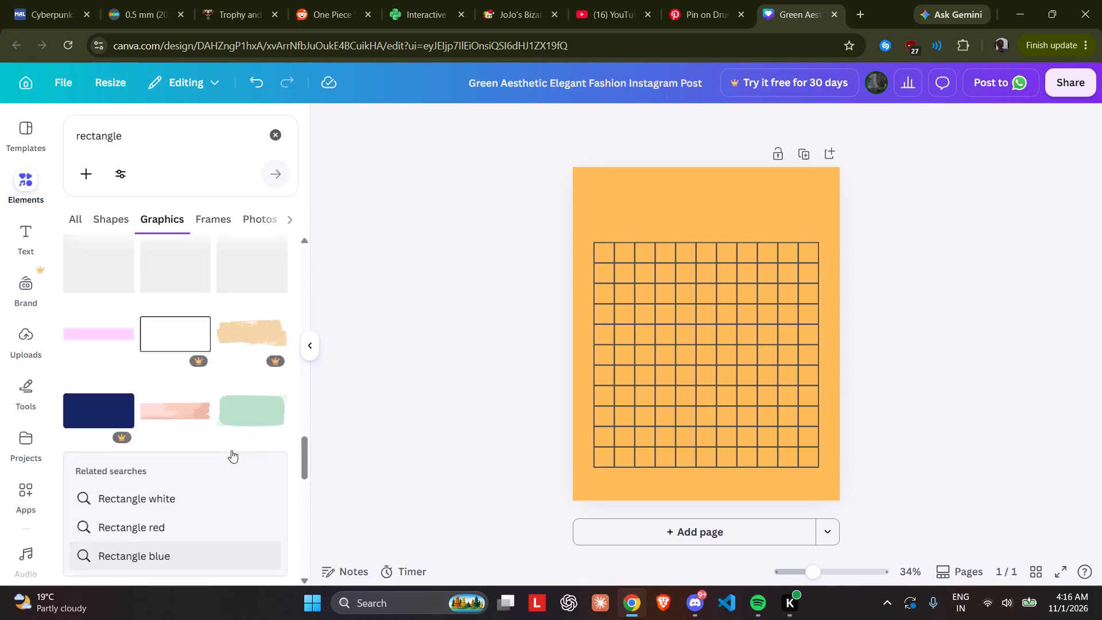
pyautogui.scroll(15, 231, 450)
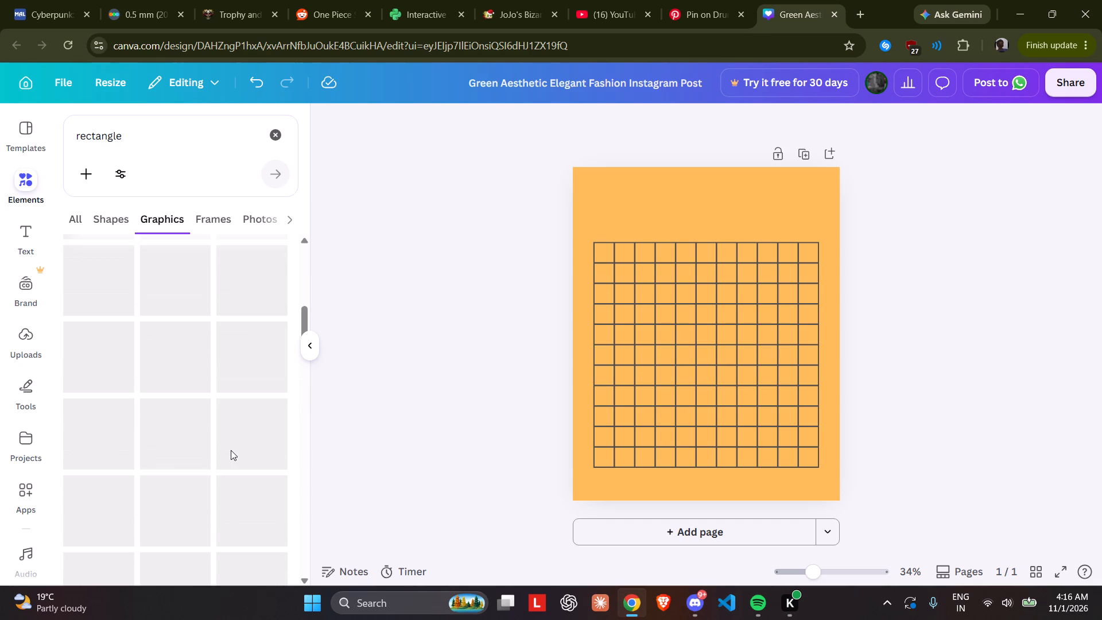
pyautogui.scroll(12, 231, 450)
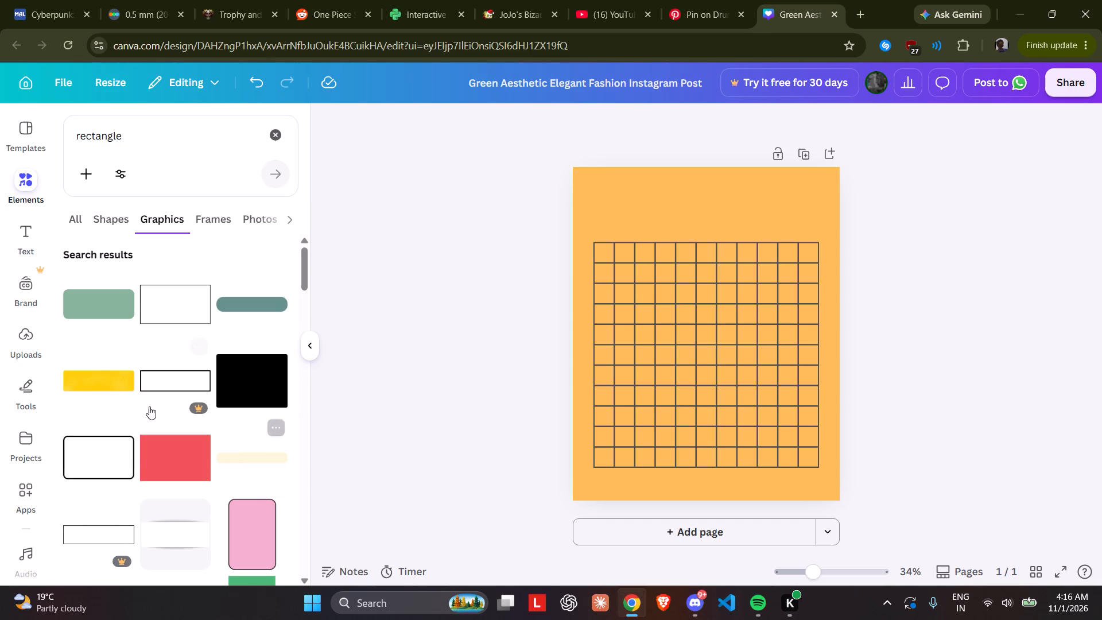
pyautogui.scroll(-6, 174, 382)
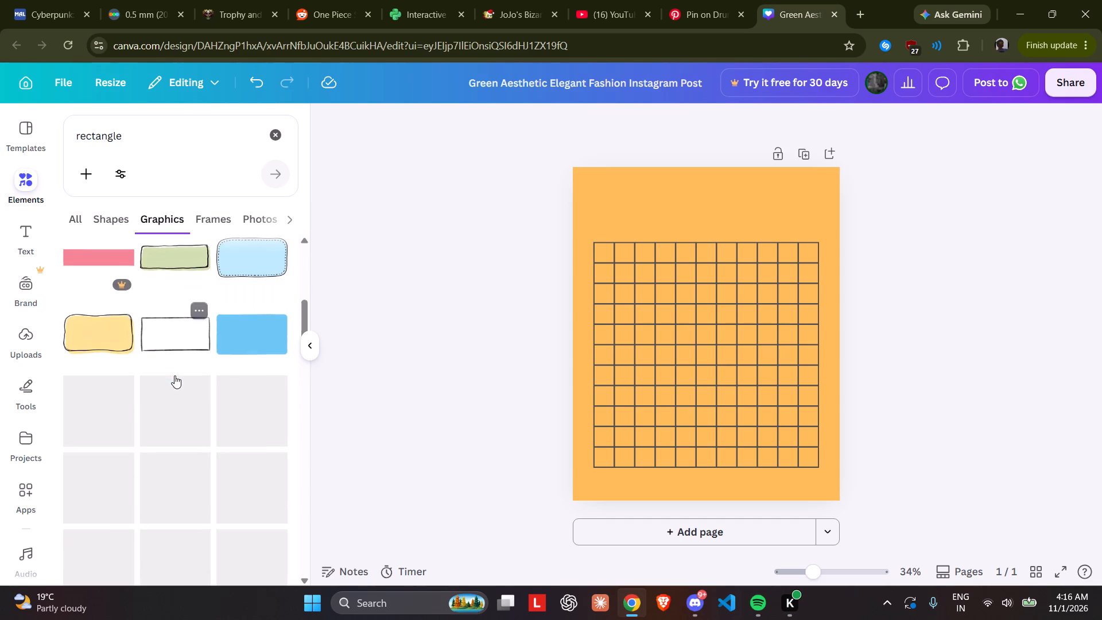
pyautogui.scroll(2, 174, 375)
pyautogui.scroll(-3, 152, 372)
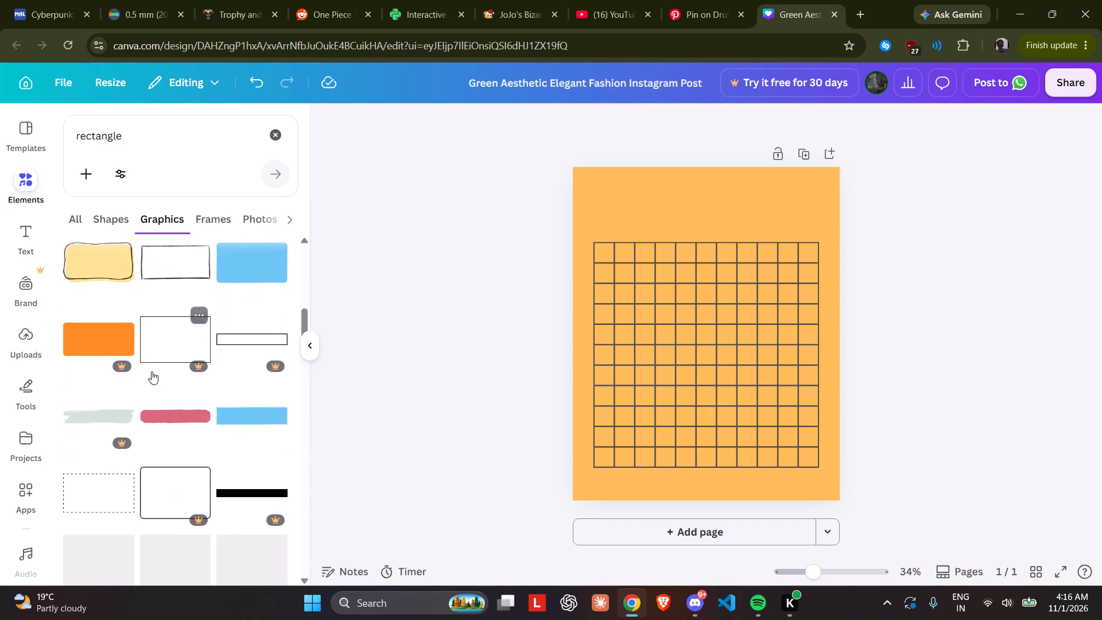
pyautogui.scroll(-4, 152, 371)
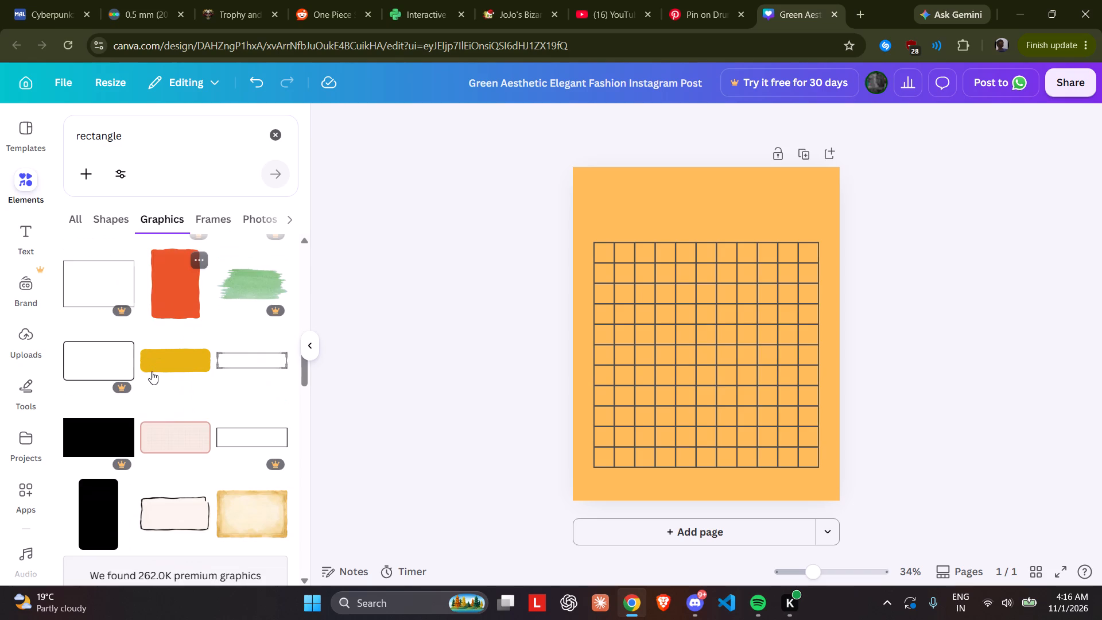
pyautogui.scroll(-6, 152, 371)
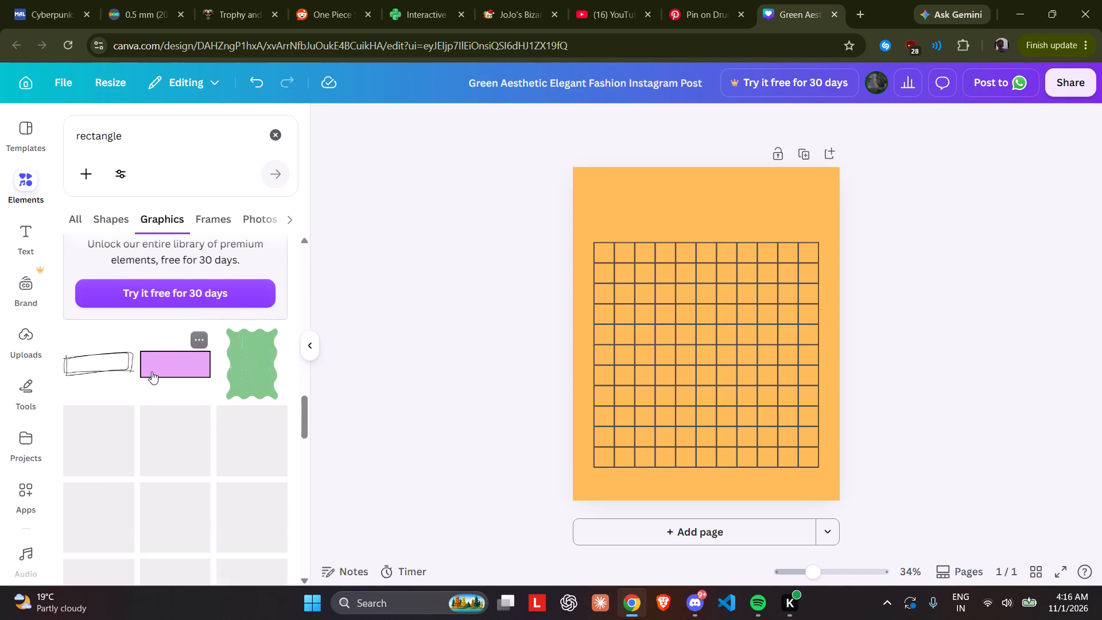
pyautogui.scroll(-3, 152, 371)
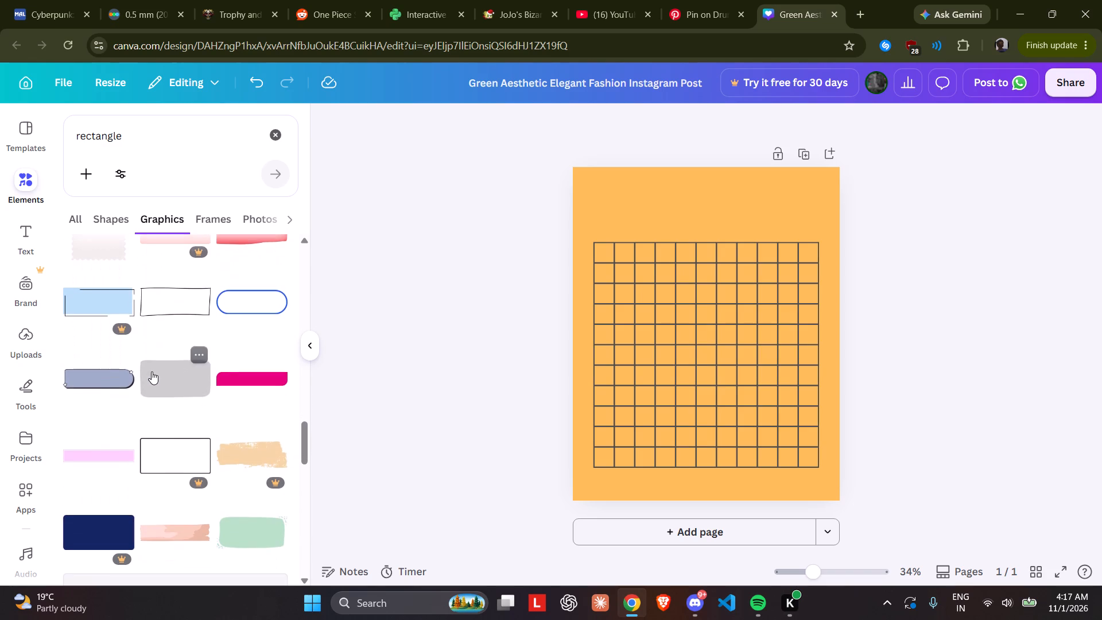
pyautogui.scroll(9, 152, 371)
pyautogui.scroll(16, 152, 371)
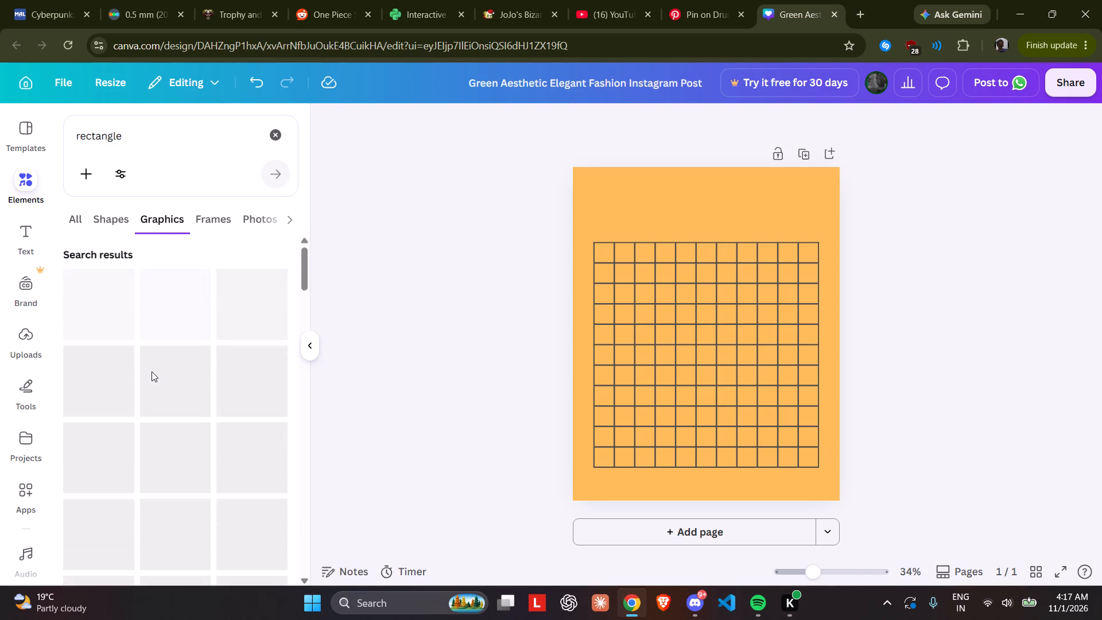
pyautogui.scroll(9, 152, 371)
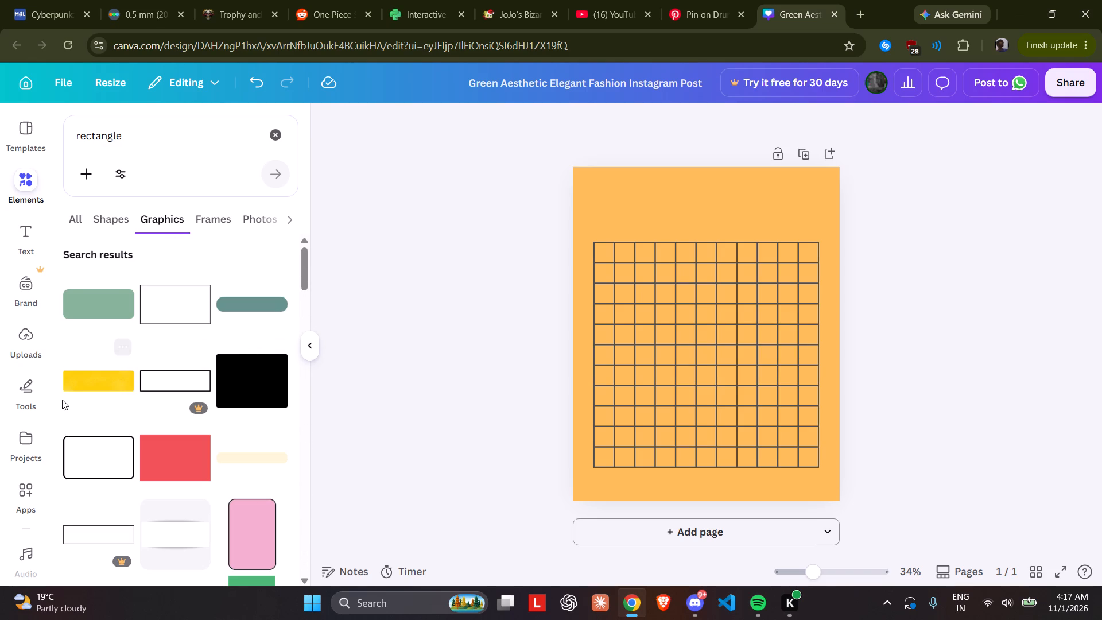
# Add the textured yellow rectangle above the grid and resize it to the grid's width, leaving a small gap between them.
pyautogui.click(93, 375)
pyautogui.moveTo(693, 346); pyautogui.dragTo(692, 240)
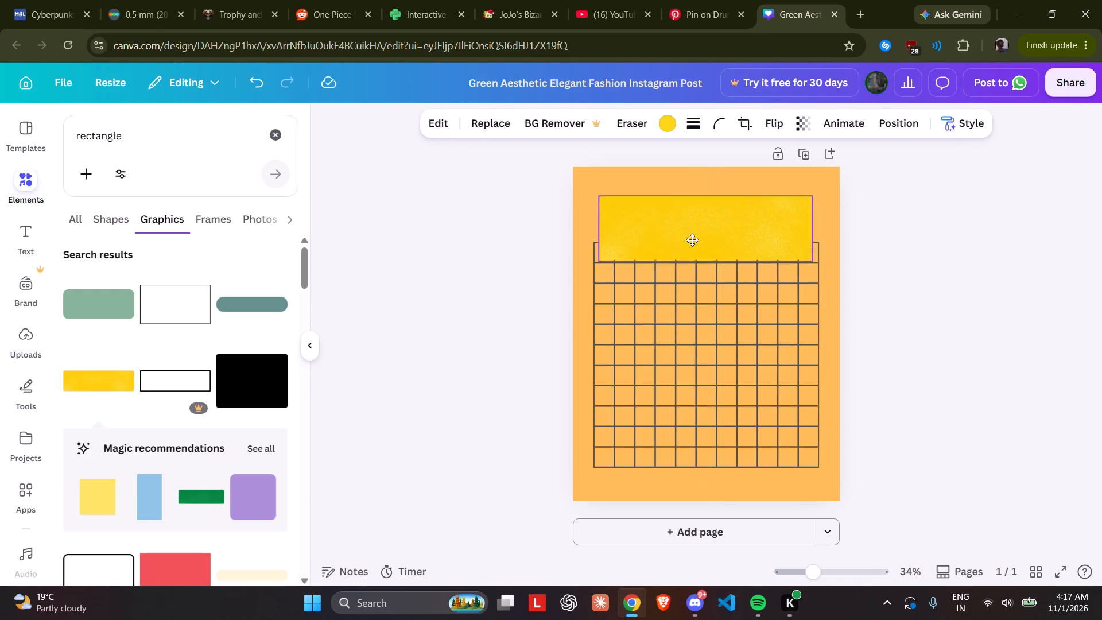
pyautogui.moveTo(692, 240); pyautogui.dragTo(686, 219)
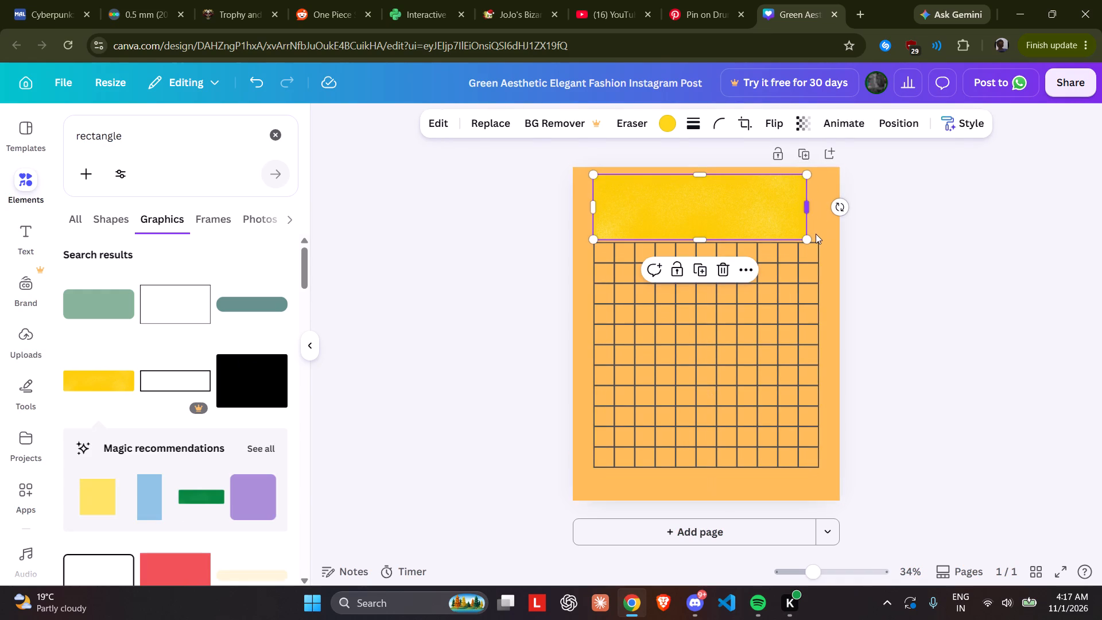
pyautogui.moveTo(809, 238); pyautogui.dragTo(837, 254)
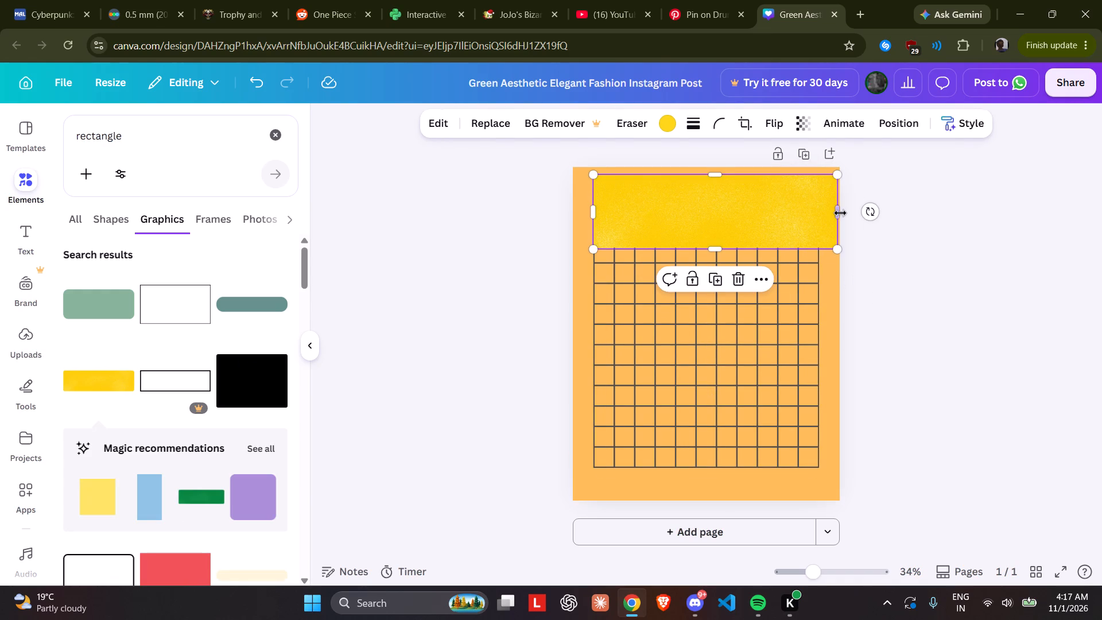
pyautogui.moveTo(840, 213); pyautogui.dragTo(824, 210)
pyautogui.moveTo(705, 246); pyautogui.dragTo(705, 227)
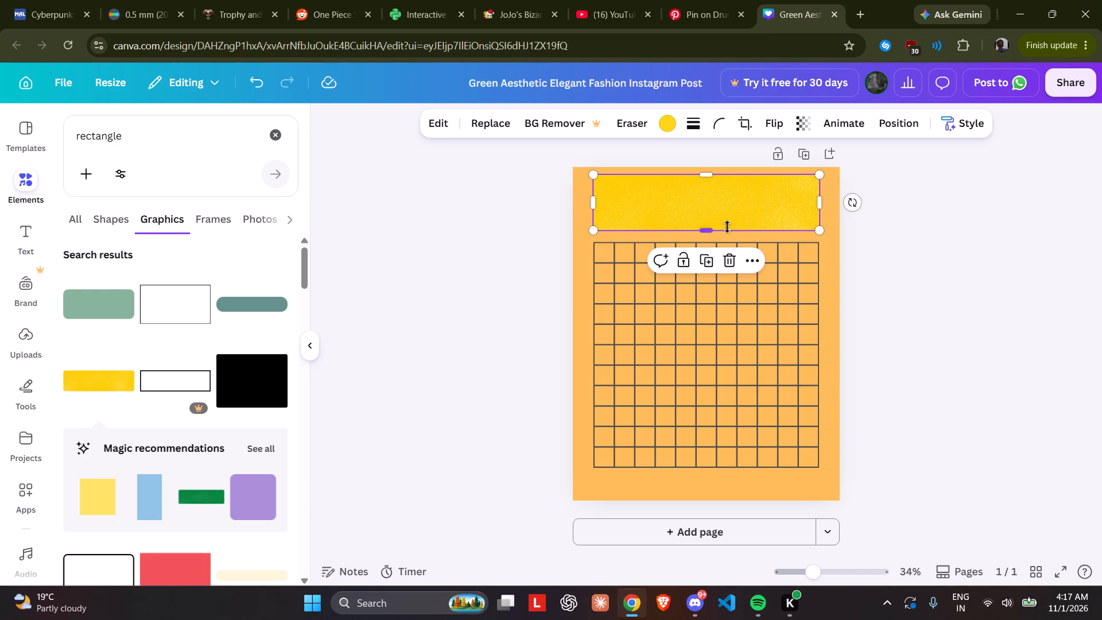
pyautogui.click(884, 260)
# Recolour the header rectangle black.
pyautogui.click(767, 196)
pyautogui.click(671, 121)
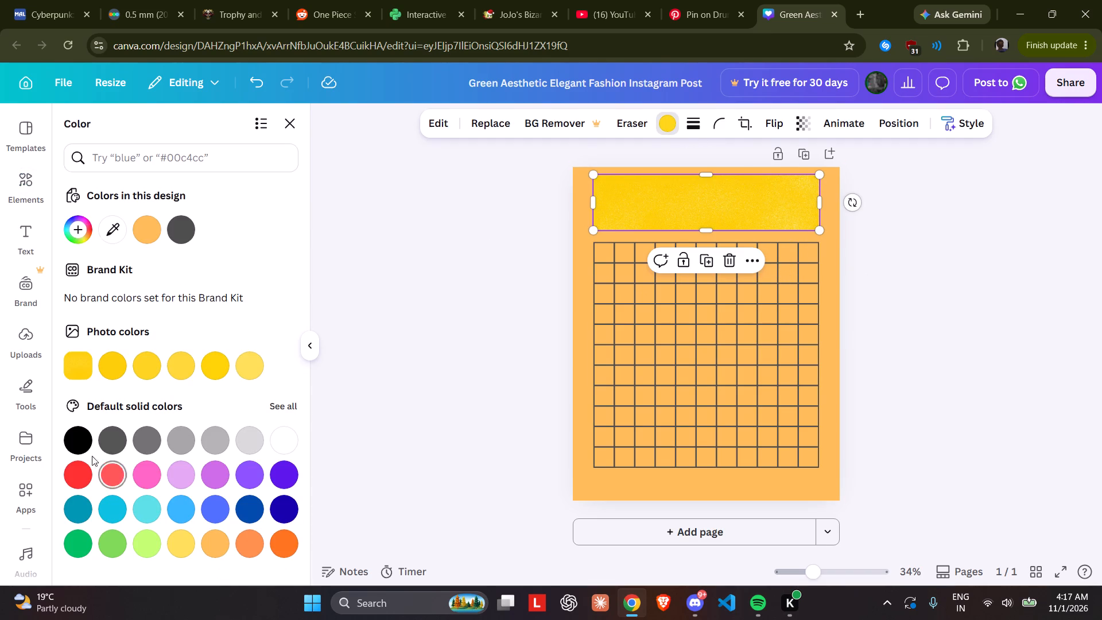
pyautogui.click(82, 445)
pyautogui.click(551, 306)
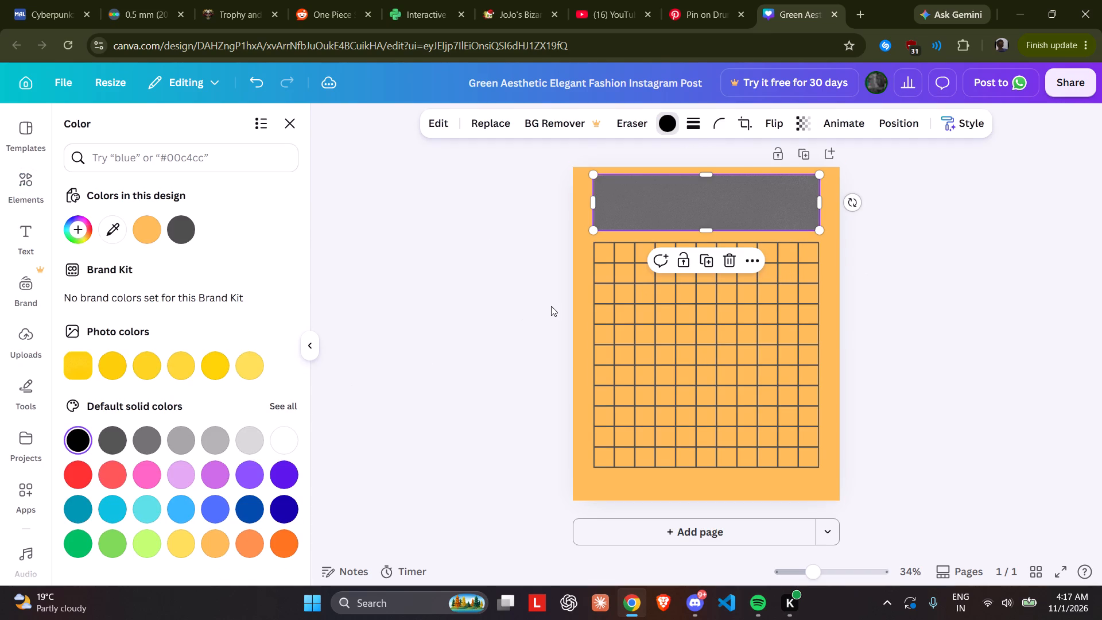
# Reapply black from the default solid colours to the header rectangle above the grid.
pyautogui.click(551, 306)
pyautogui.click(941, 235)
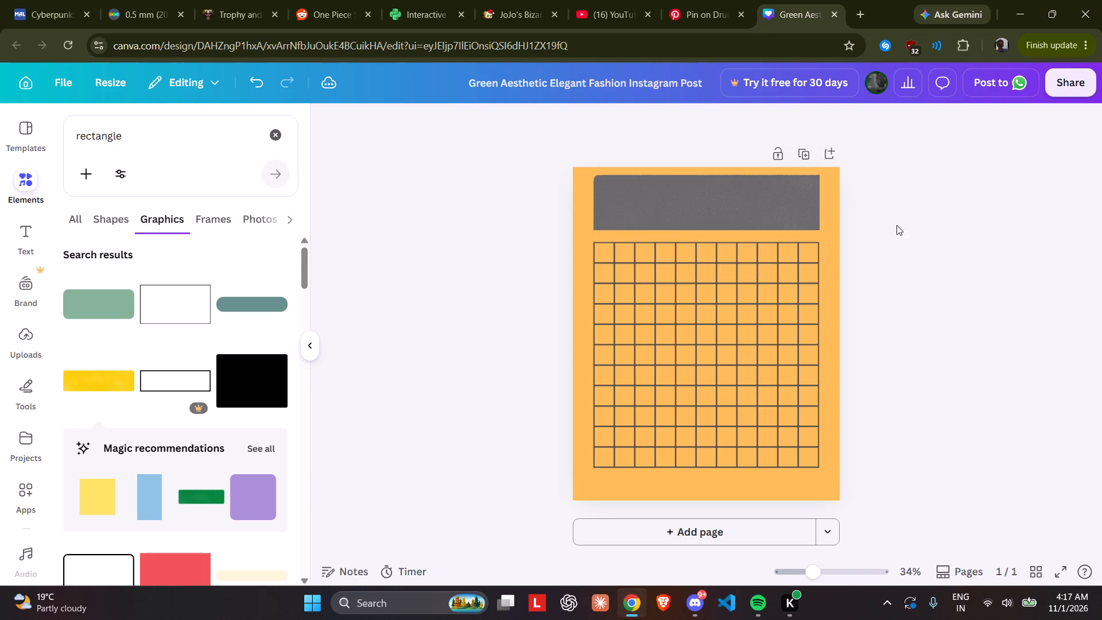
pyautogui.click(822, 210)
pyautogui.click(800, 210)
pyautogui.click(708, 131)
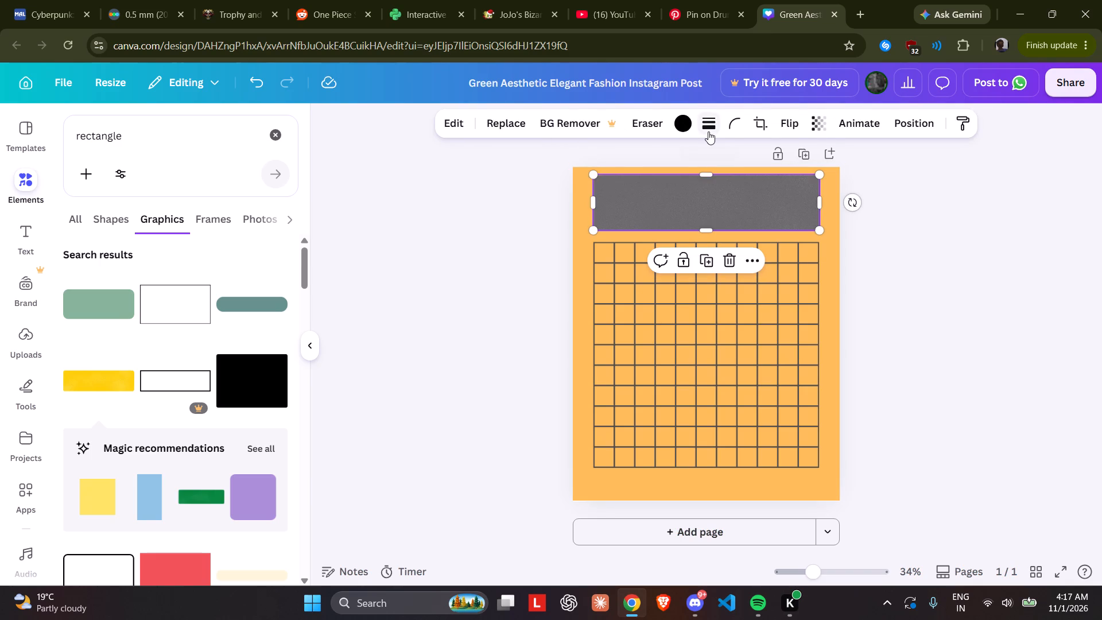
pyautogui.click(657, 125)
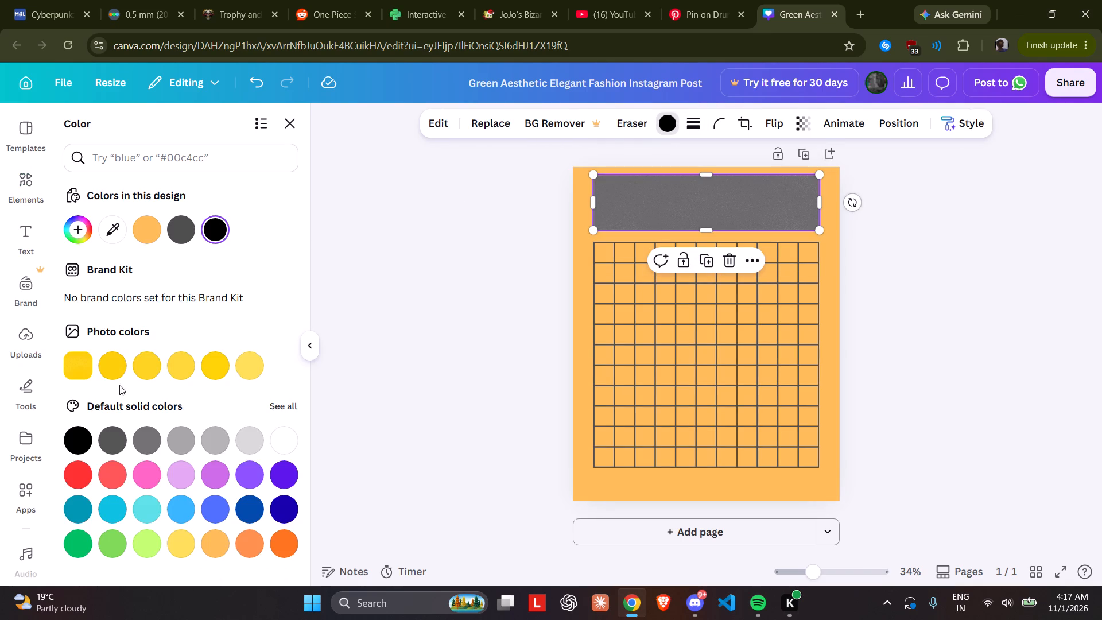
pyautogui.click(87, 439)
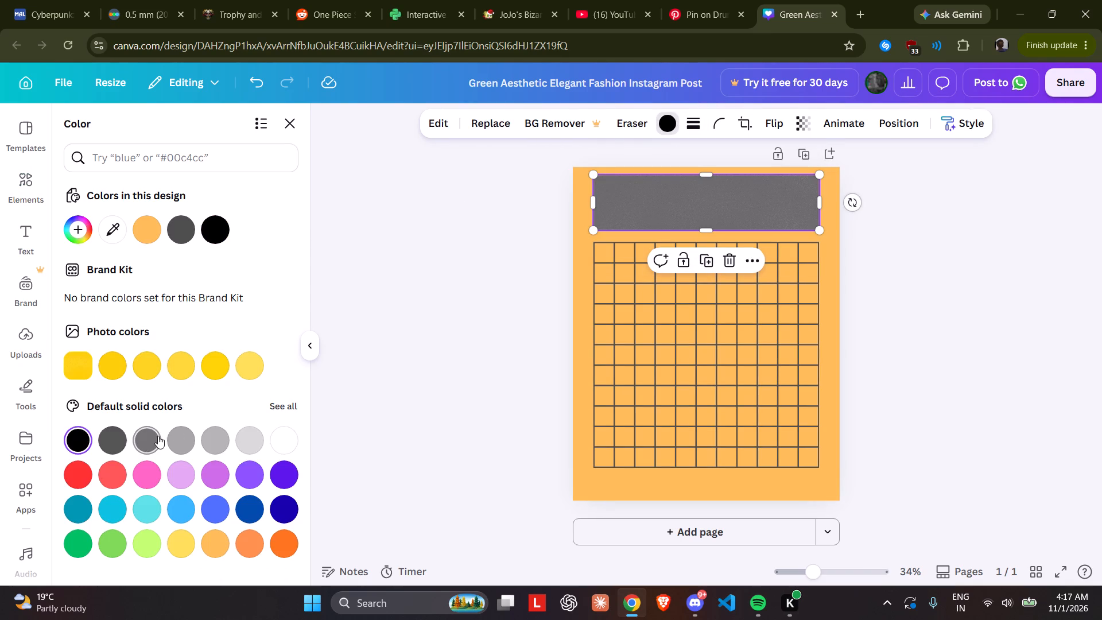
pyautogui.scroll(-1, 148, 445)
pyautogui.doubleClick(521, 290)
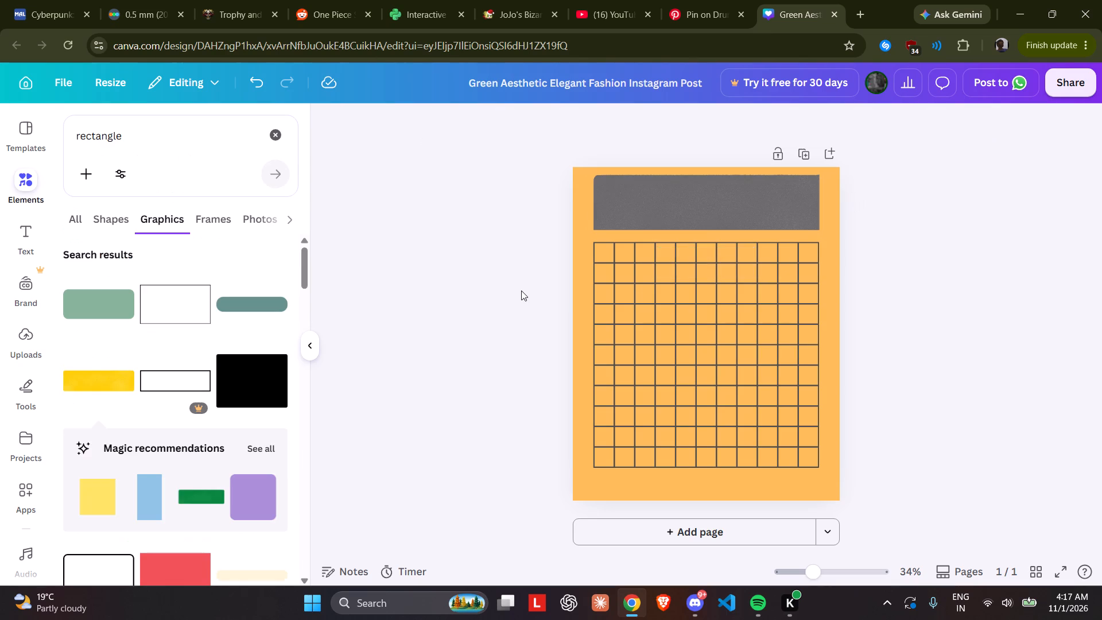
# Remove the textured header rectangle from the poster.
pyautogui.moveTo(767, 214); pyautogui.dragTo(617, 243)
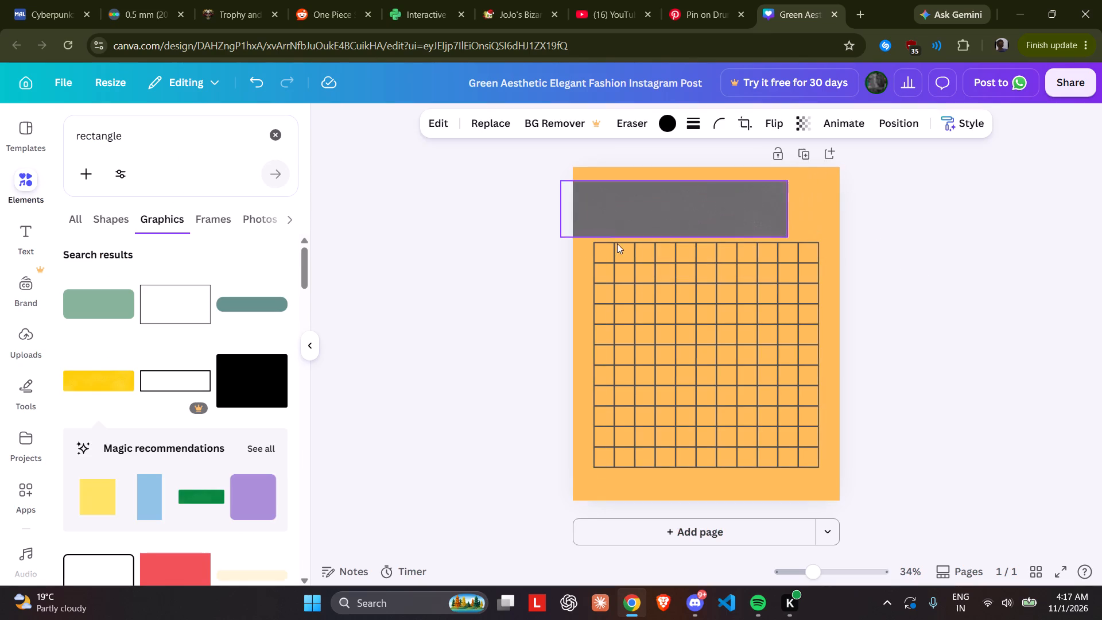
pyautogui.moveTo(617, 243); pyautogui.dragTo(428, 292)
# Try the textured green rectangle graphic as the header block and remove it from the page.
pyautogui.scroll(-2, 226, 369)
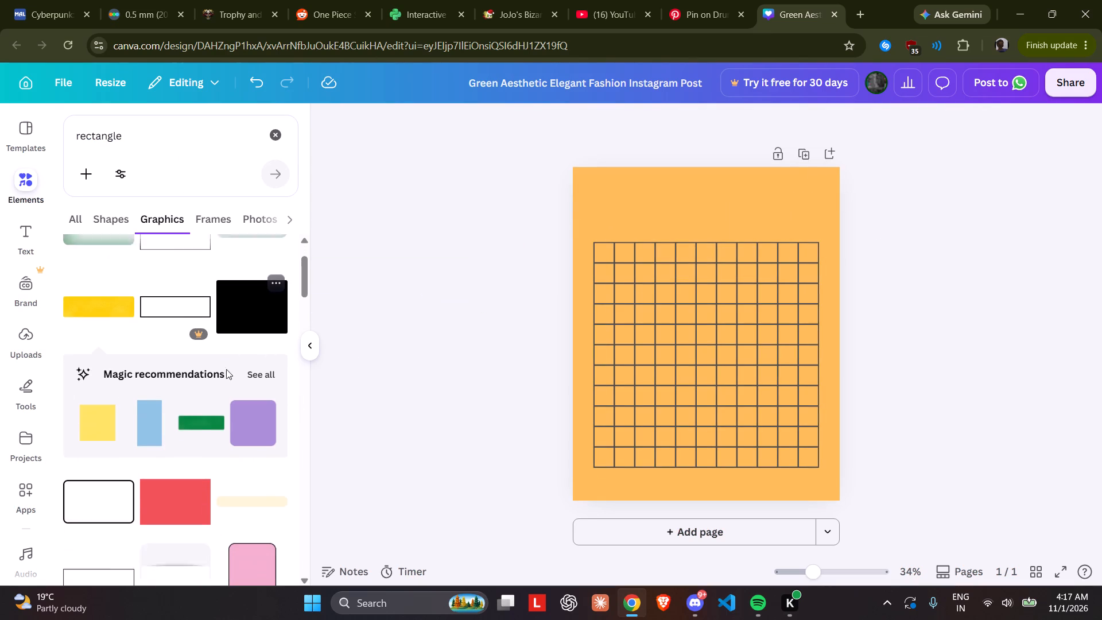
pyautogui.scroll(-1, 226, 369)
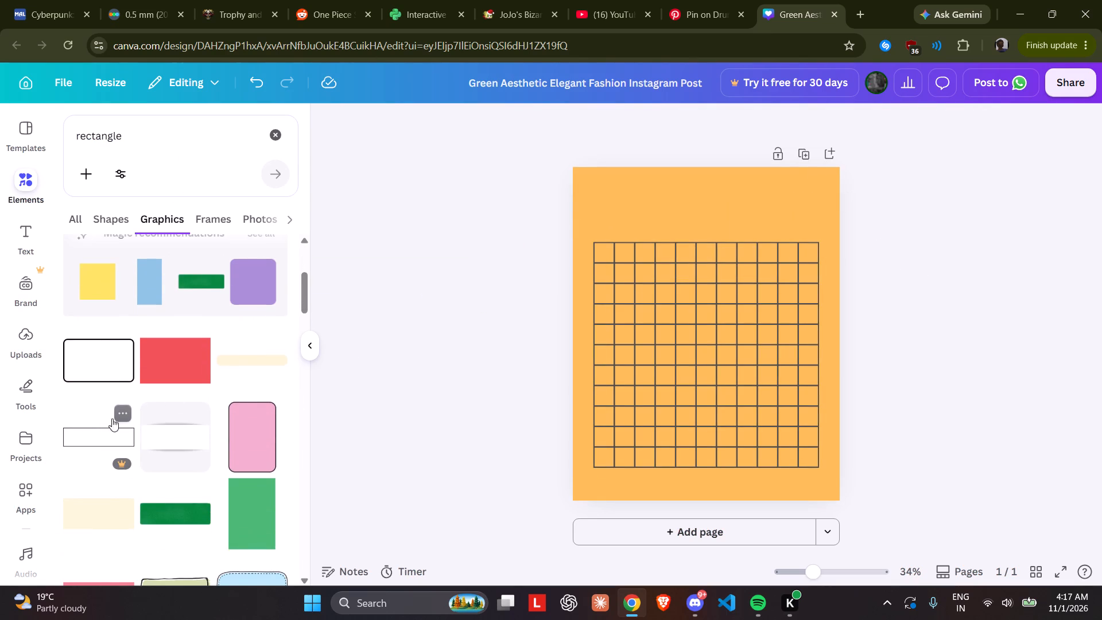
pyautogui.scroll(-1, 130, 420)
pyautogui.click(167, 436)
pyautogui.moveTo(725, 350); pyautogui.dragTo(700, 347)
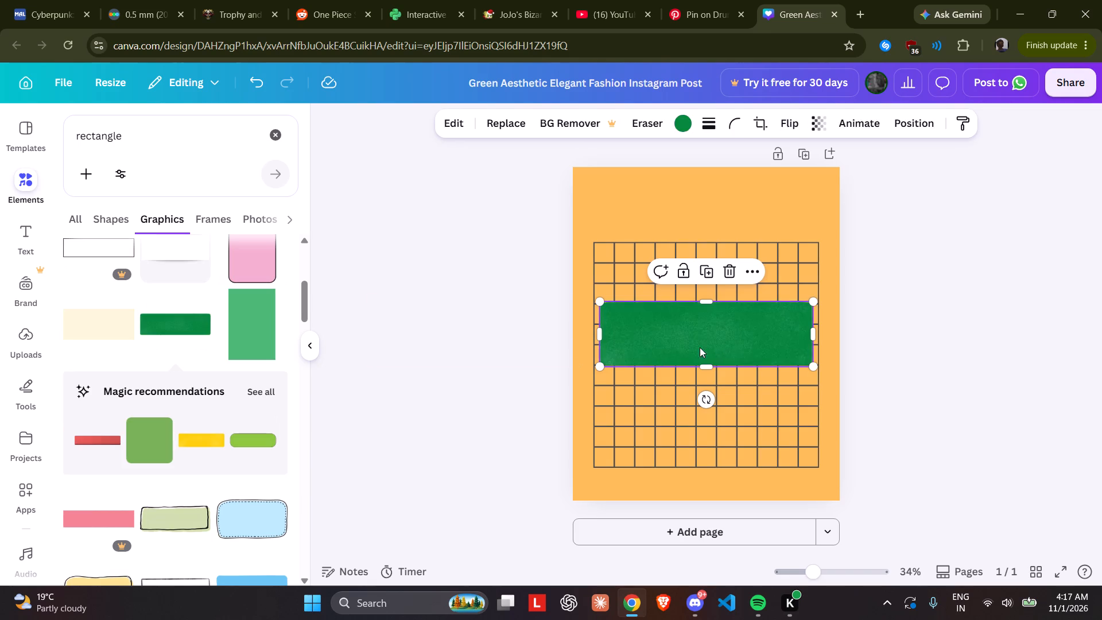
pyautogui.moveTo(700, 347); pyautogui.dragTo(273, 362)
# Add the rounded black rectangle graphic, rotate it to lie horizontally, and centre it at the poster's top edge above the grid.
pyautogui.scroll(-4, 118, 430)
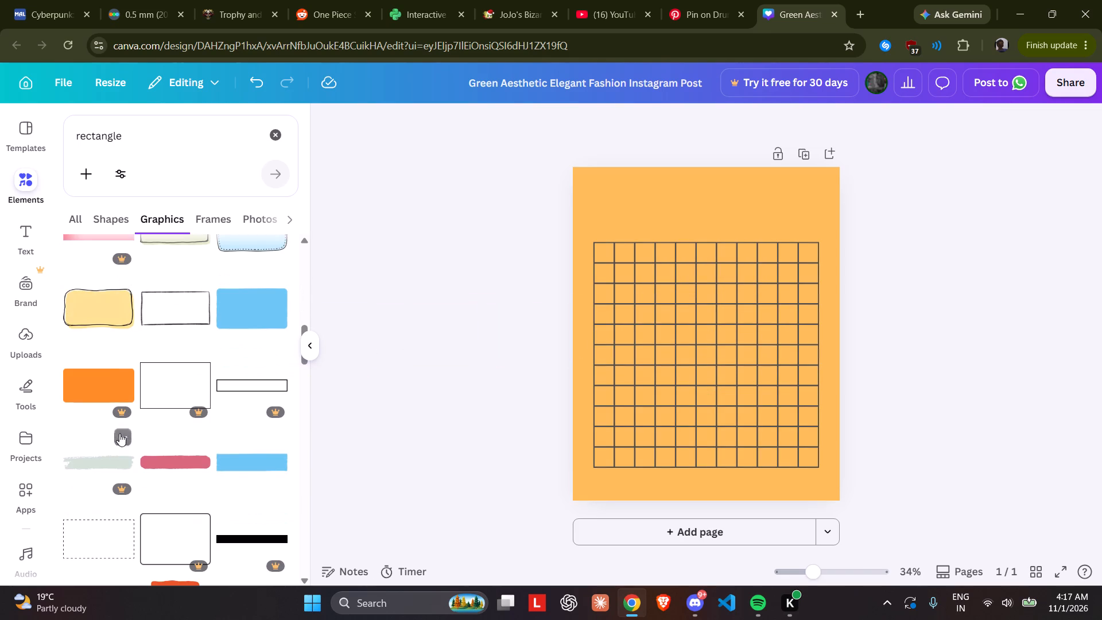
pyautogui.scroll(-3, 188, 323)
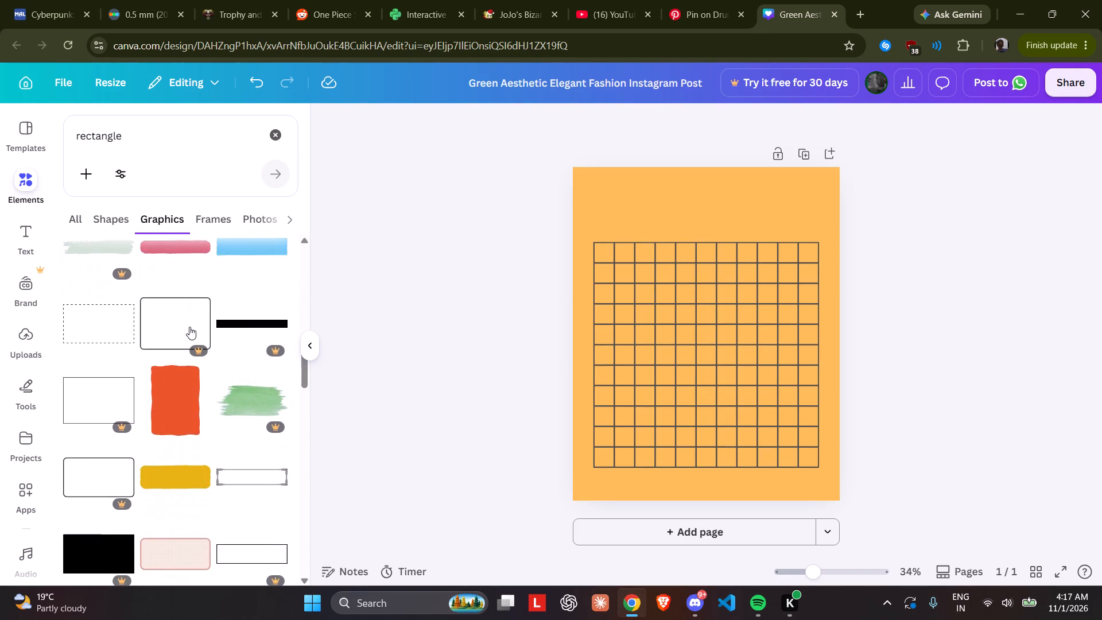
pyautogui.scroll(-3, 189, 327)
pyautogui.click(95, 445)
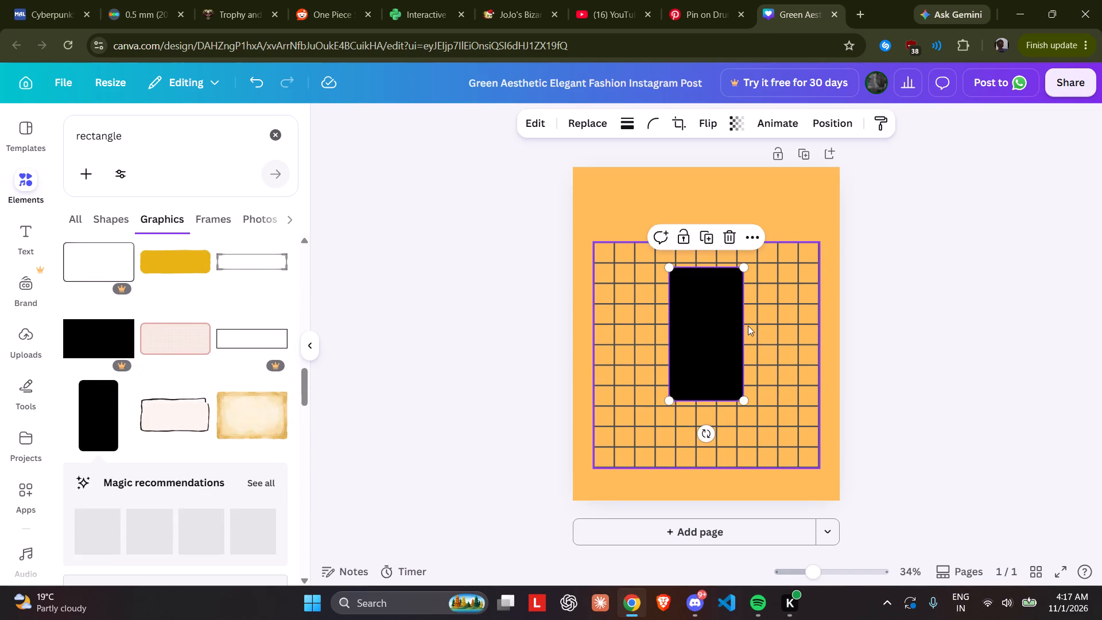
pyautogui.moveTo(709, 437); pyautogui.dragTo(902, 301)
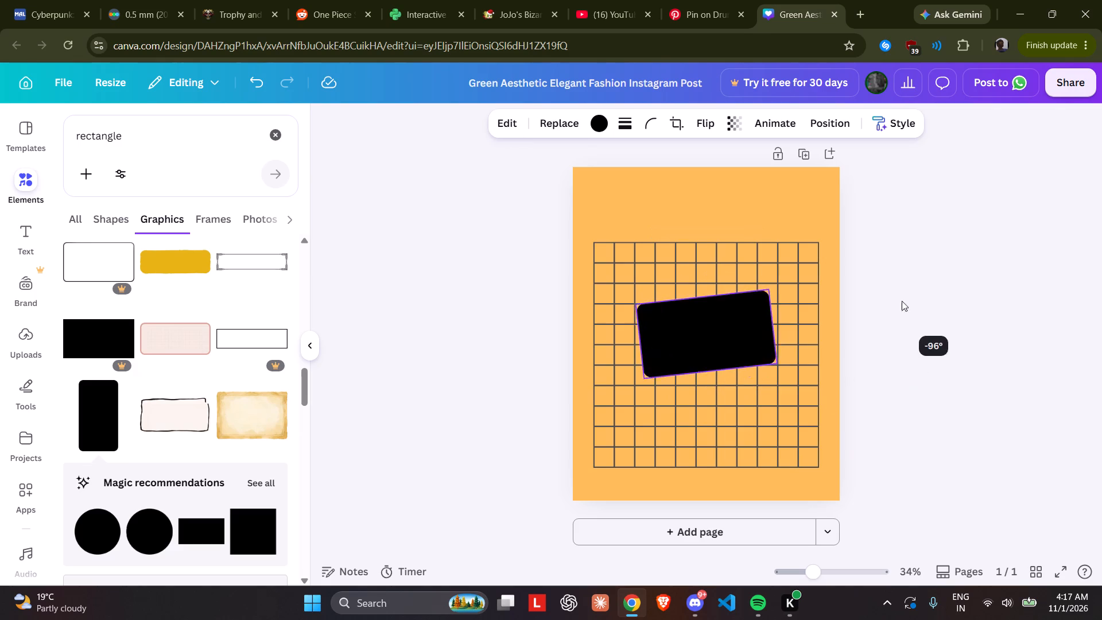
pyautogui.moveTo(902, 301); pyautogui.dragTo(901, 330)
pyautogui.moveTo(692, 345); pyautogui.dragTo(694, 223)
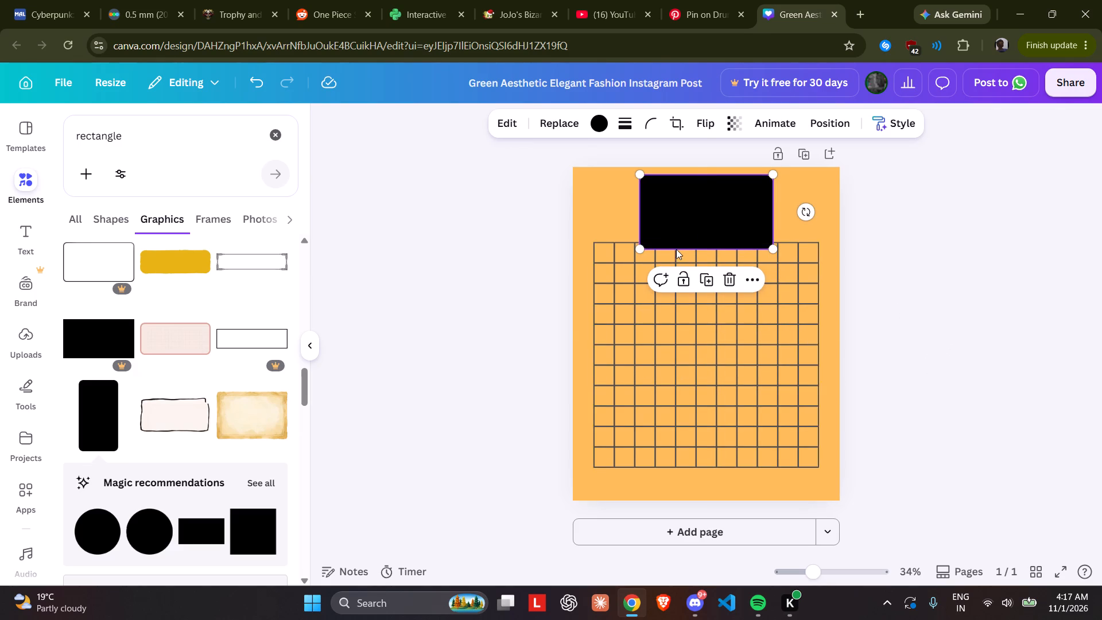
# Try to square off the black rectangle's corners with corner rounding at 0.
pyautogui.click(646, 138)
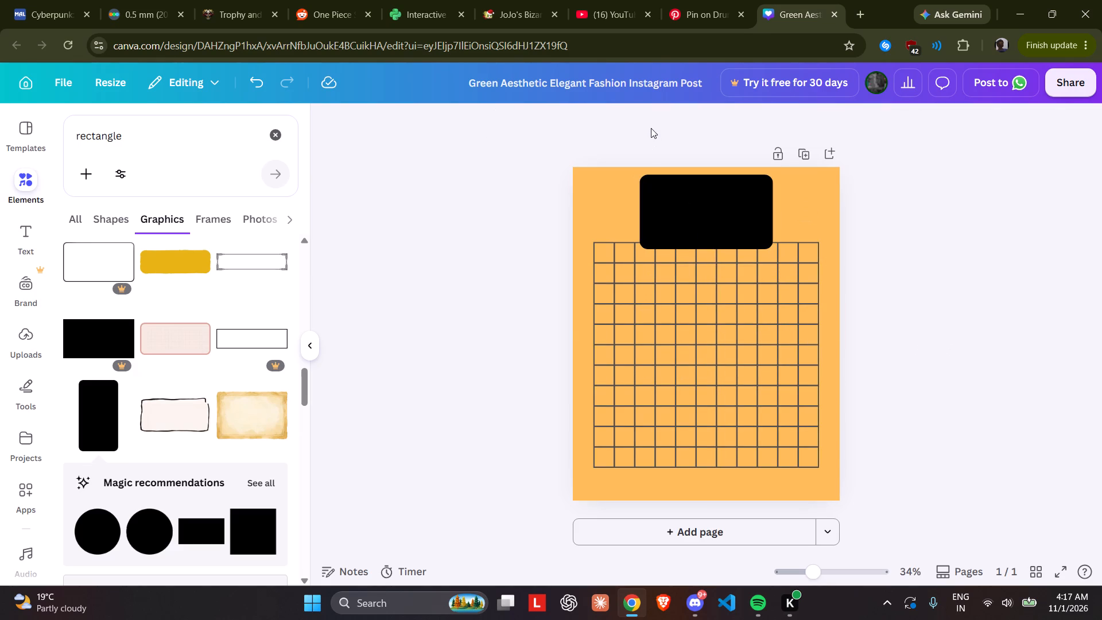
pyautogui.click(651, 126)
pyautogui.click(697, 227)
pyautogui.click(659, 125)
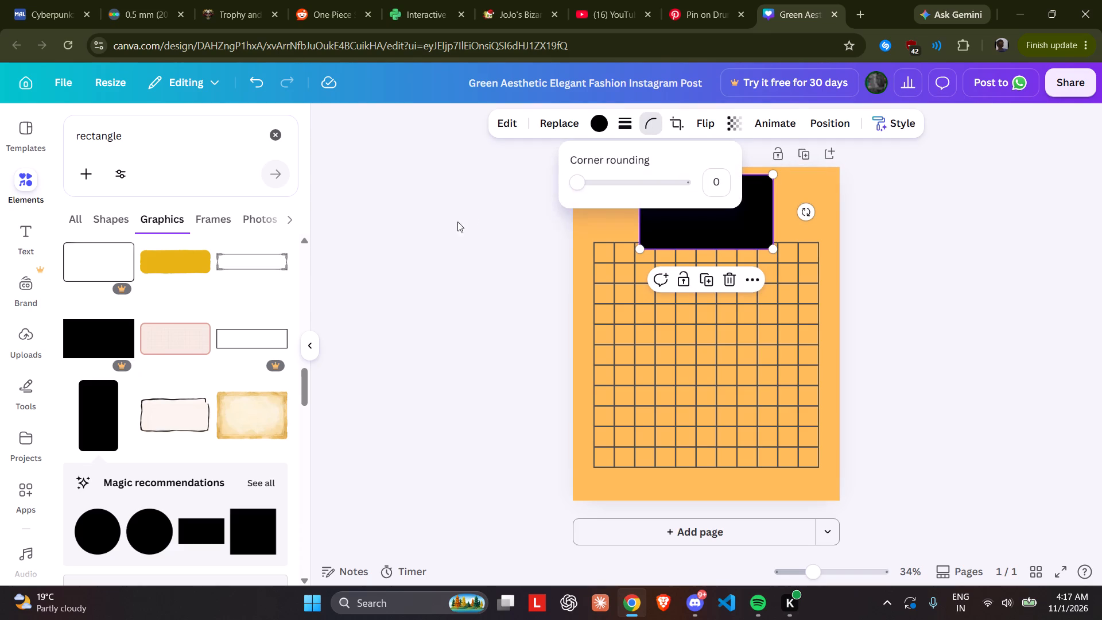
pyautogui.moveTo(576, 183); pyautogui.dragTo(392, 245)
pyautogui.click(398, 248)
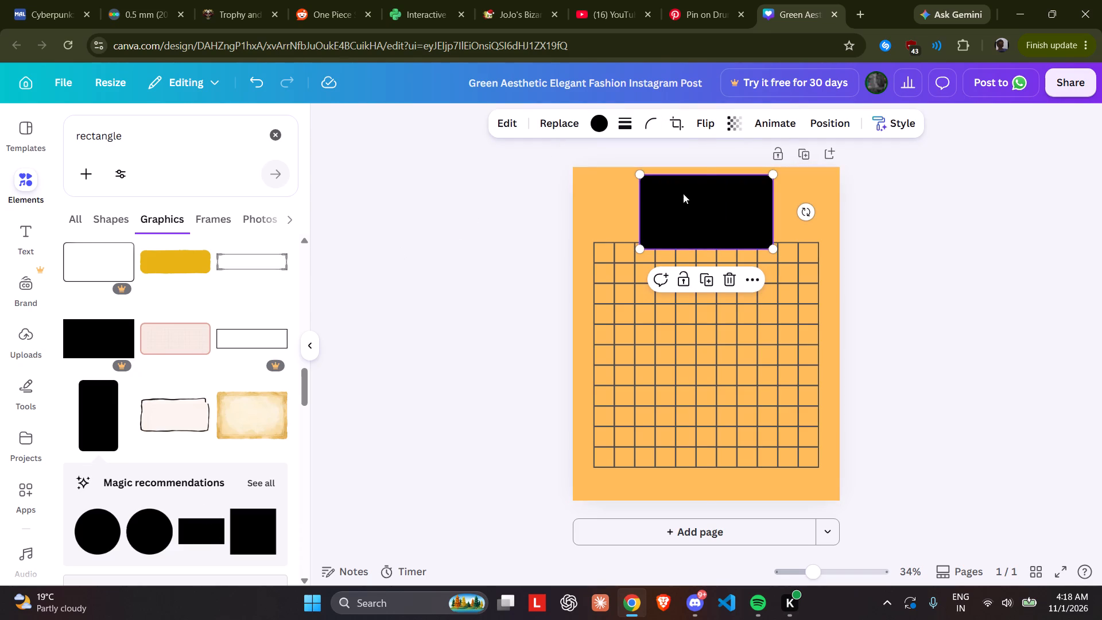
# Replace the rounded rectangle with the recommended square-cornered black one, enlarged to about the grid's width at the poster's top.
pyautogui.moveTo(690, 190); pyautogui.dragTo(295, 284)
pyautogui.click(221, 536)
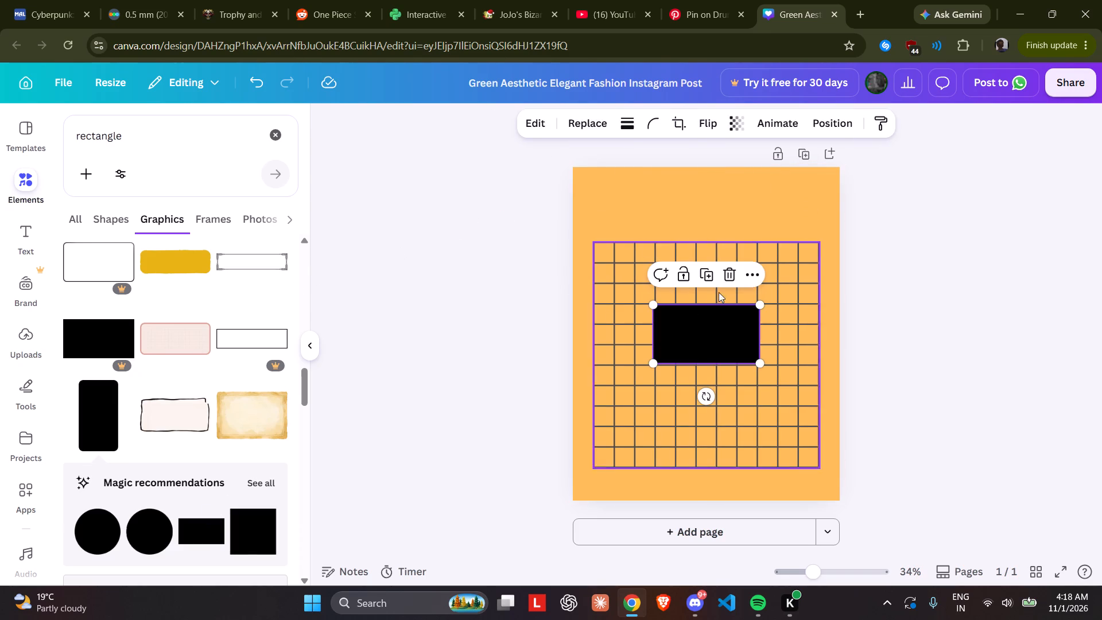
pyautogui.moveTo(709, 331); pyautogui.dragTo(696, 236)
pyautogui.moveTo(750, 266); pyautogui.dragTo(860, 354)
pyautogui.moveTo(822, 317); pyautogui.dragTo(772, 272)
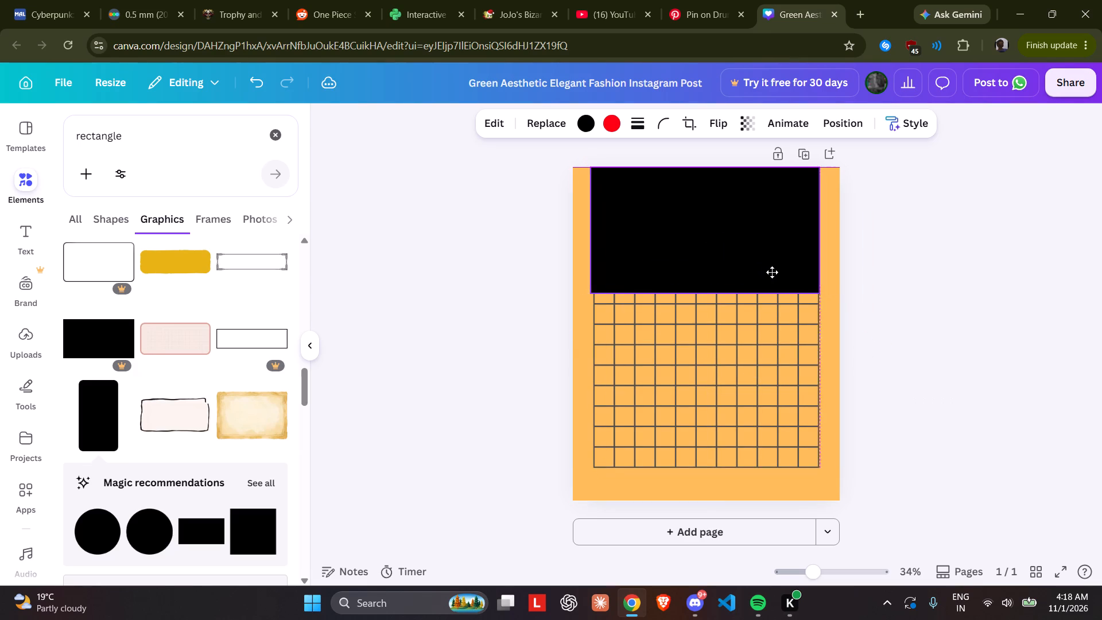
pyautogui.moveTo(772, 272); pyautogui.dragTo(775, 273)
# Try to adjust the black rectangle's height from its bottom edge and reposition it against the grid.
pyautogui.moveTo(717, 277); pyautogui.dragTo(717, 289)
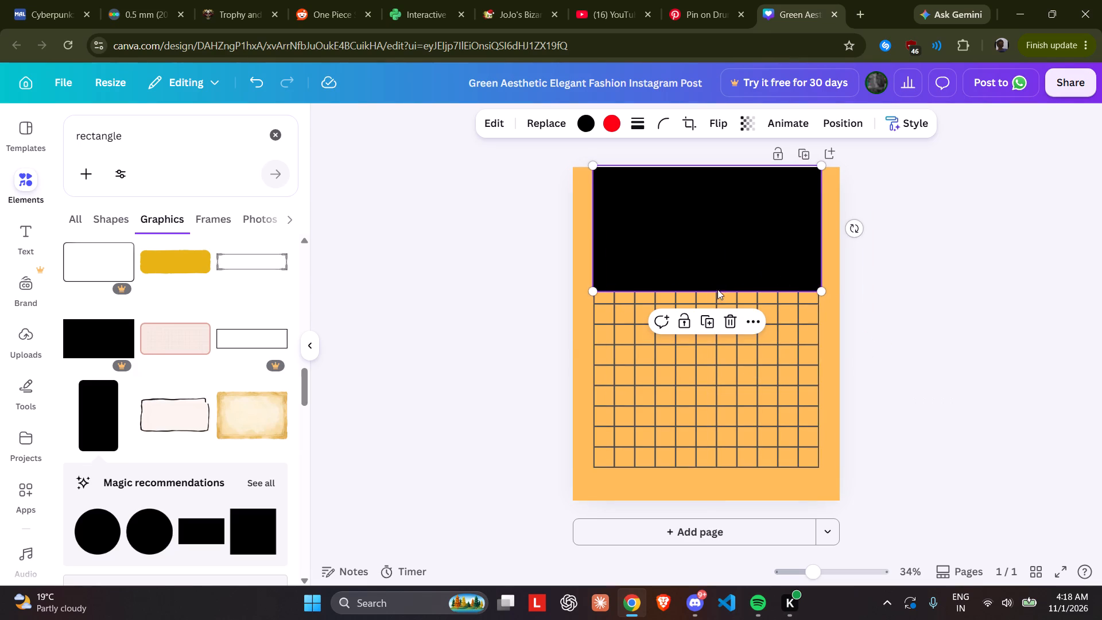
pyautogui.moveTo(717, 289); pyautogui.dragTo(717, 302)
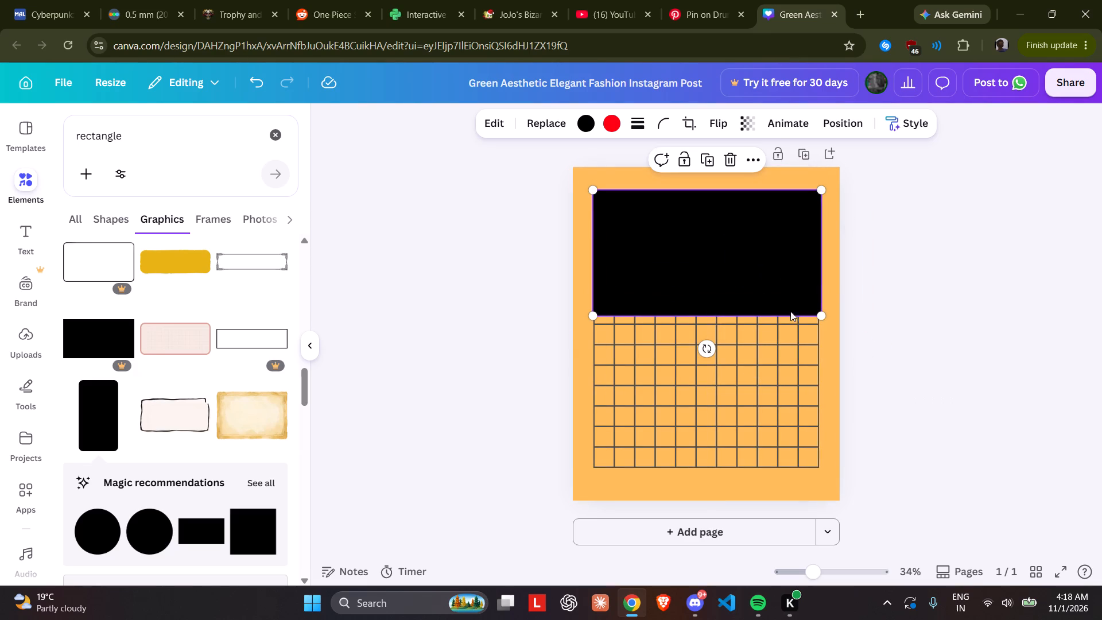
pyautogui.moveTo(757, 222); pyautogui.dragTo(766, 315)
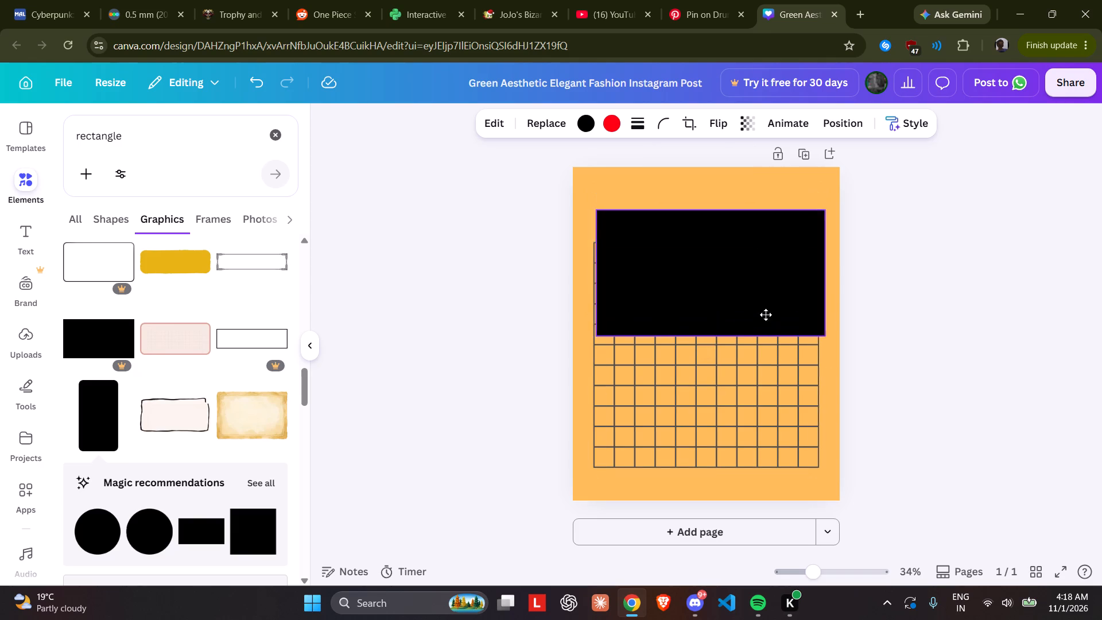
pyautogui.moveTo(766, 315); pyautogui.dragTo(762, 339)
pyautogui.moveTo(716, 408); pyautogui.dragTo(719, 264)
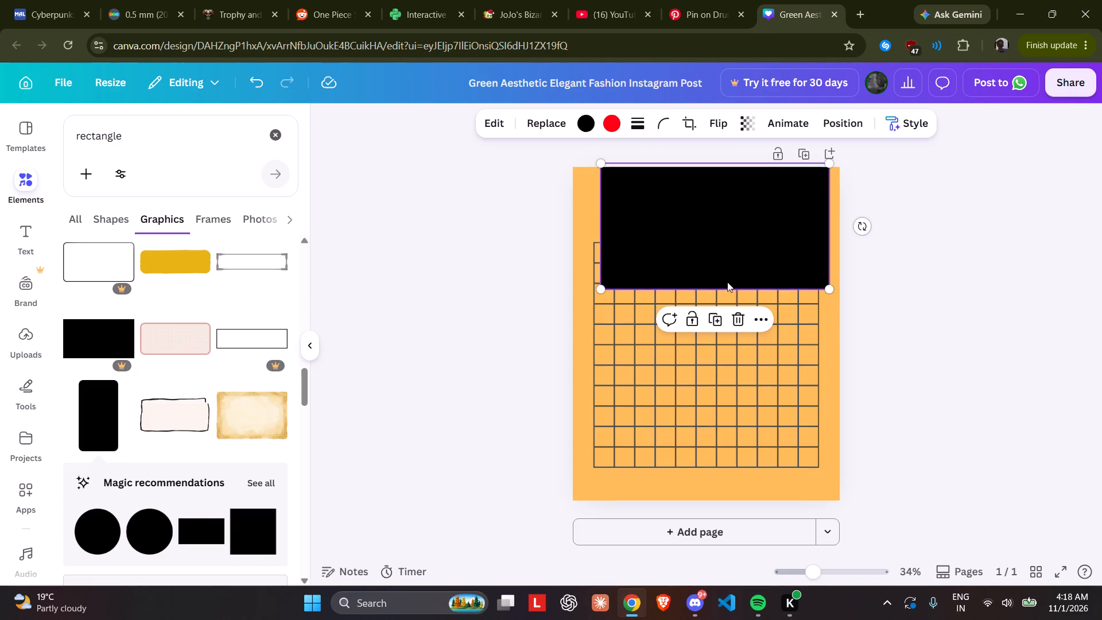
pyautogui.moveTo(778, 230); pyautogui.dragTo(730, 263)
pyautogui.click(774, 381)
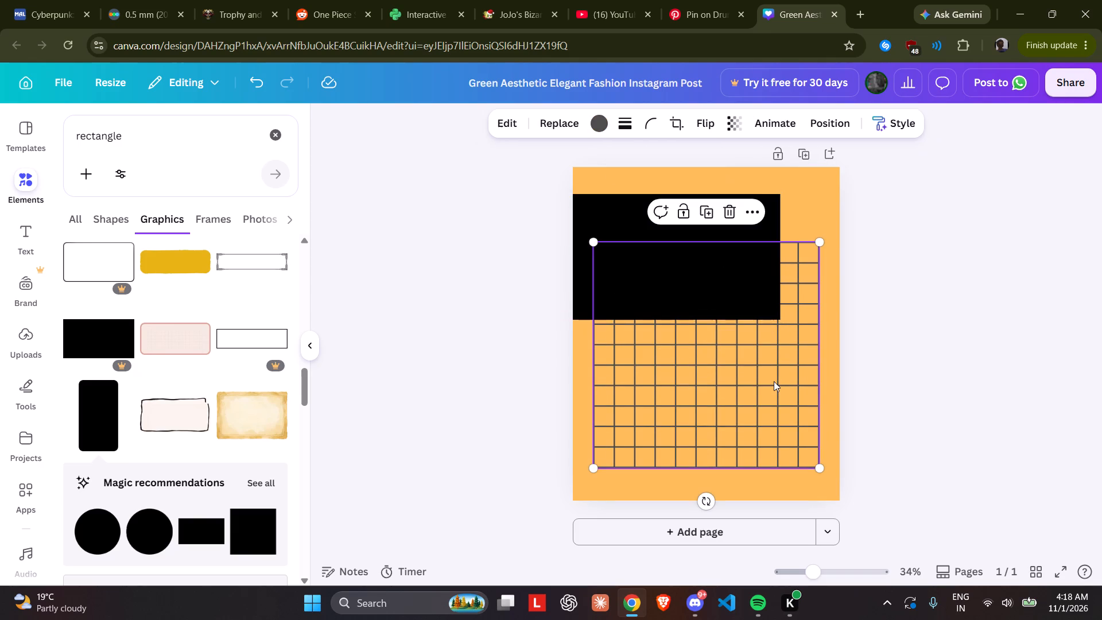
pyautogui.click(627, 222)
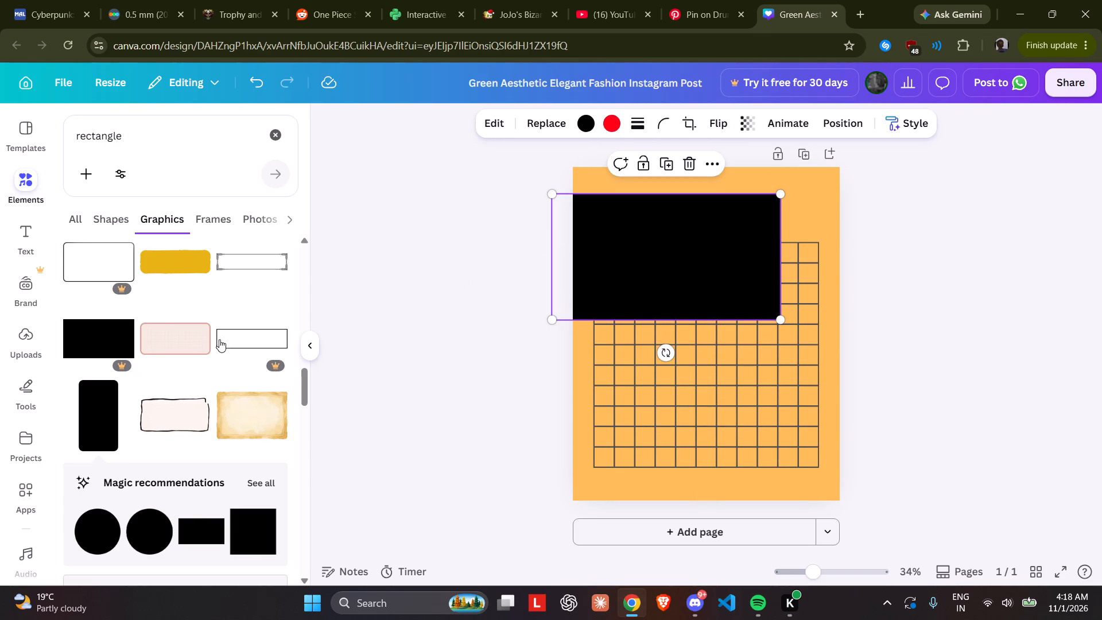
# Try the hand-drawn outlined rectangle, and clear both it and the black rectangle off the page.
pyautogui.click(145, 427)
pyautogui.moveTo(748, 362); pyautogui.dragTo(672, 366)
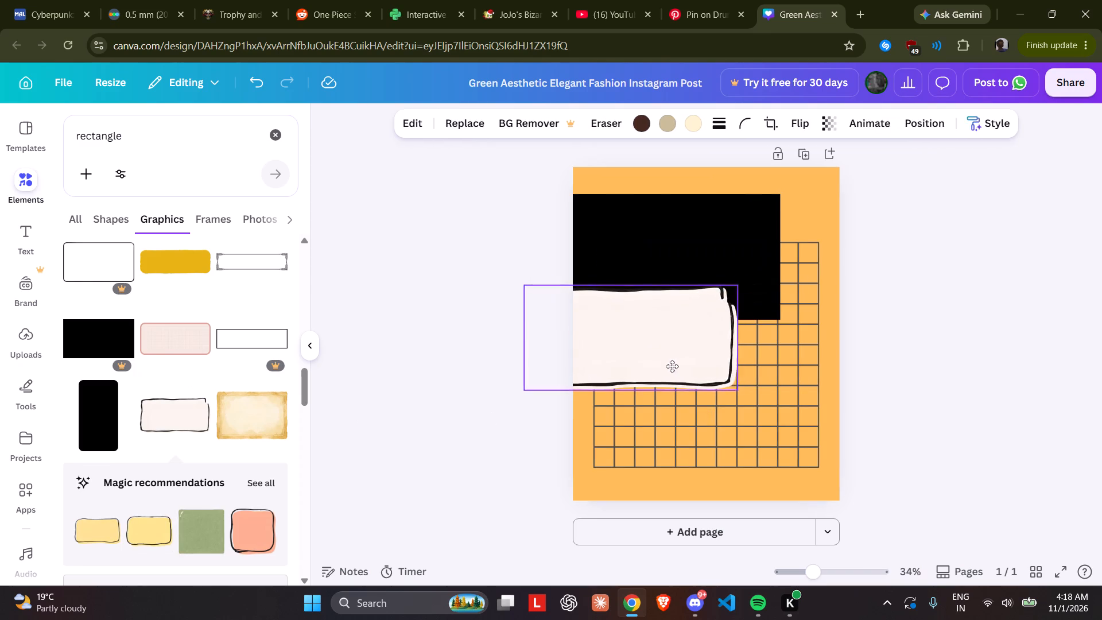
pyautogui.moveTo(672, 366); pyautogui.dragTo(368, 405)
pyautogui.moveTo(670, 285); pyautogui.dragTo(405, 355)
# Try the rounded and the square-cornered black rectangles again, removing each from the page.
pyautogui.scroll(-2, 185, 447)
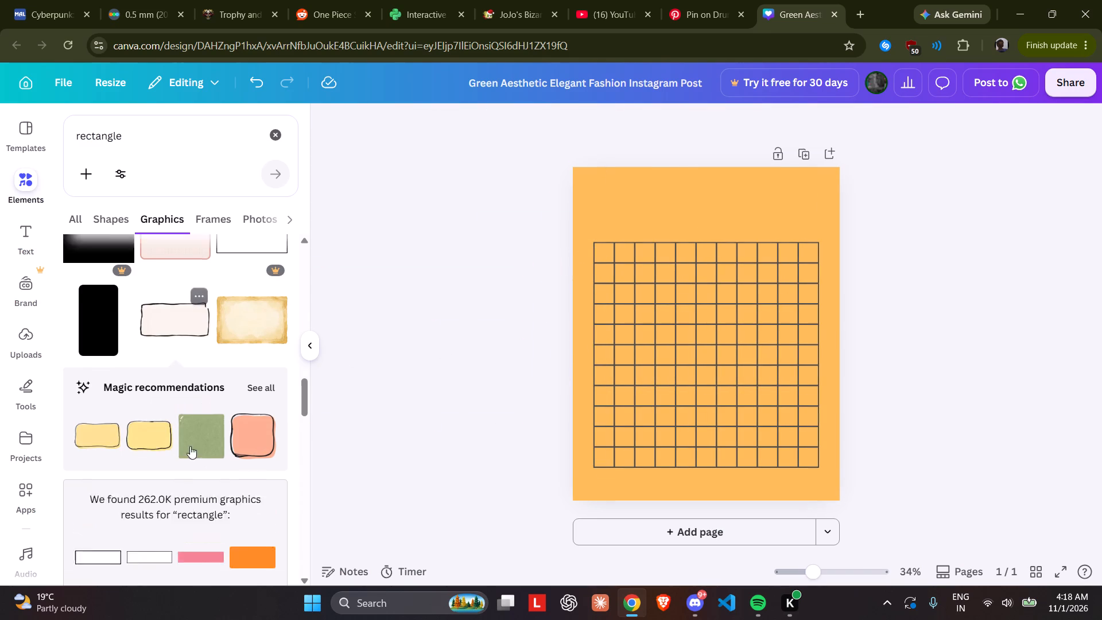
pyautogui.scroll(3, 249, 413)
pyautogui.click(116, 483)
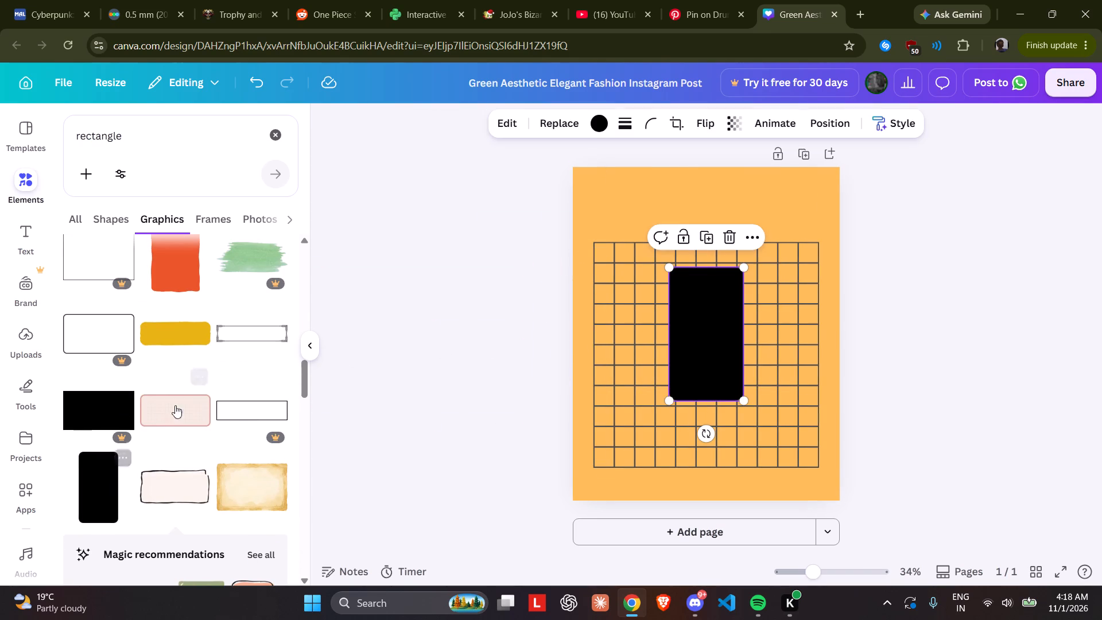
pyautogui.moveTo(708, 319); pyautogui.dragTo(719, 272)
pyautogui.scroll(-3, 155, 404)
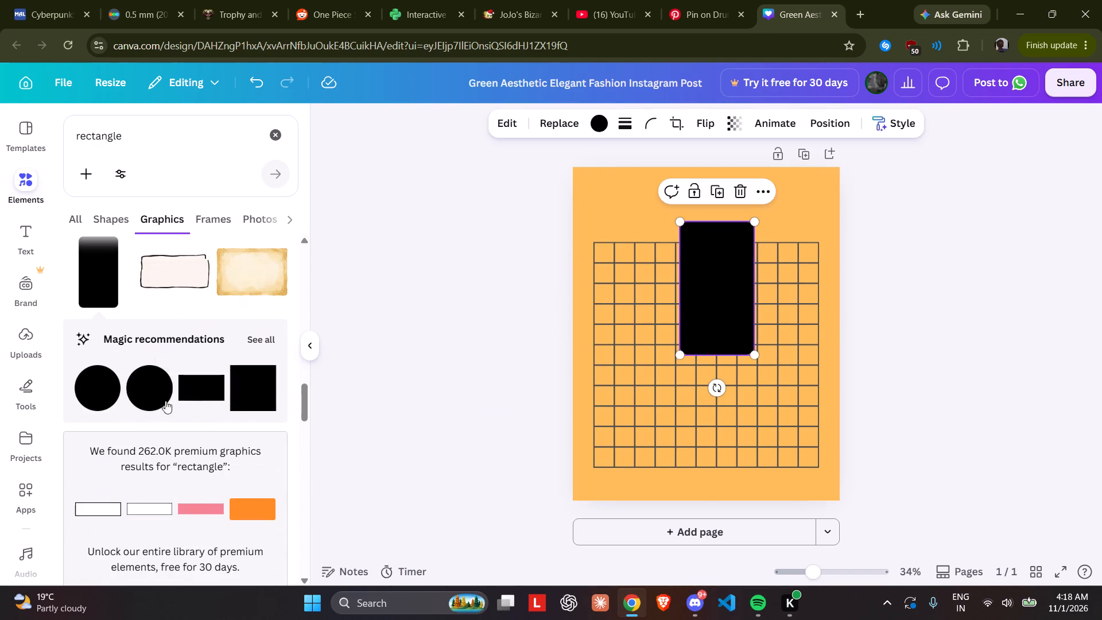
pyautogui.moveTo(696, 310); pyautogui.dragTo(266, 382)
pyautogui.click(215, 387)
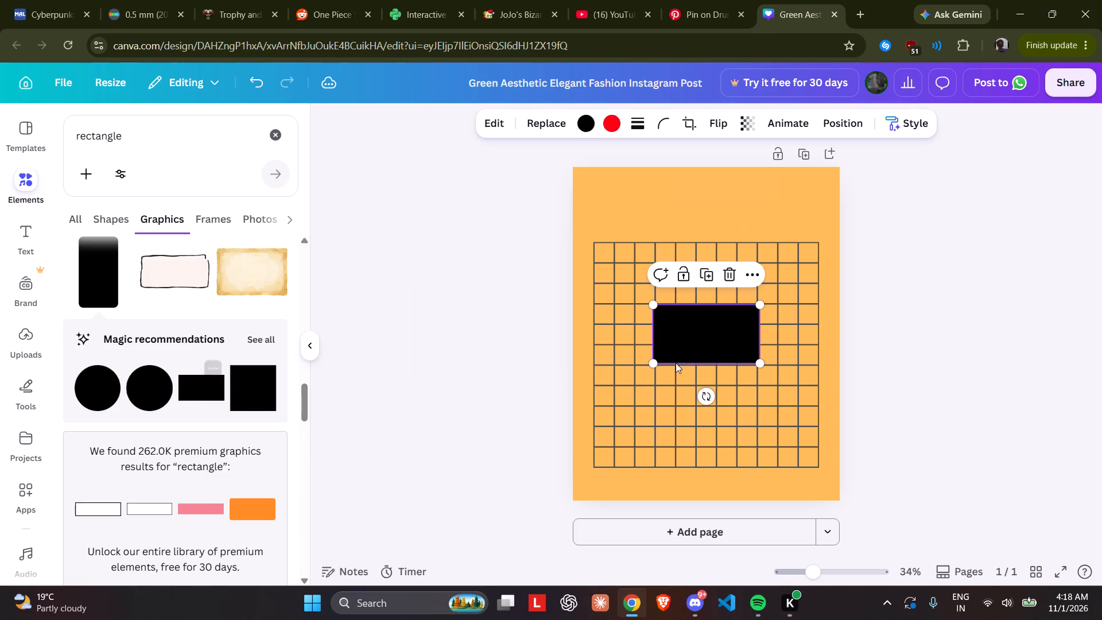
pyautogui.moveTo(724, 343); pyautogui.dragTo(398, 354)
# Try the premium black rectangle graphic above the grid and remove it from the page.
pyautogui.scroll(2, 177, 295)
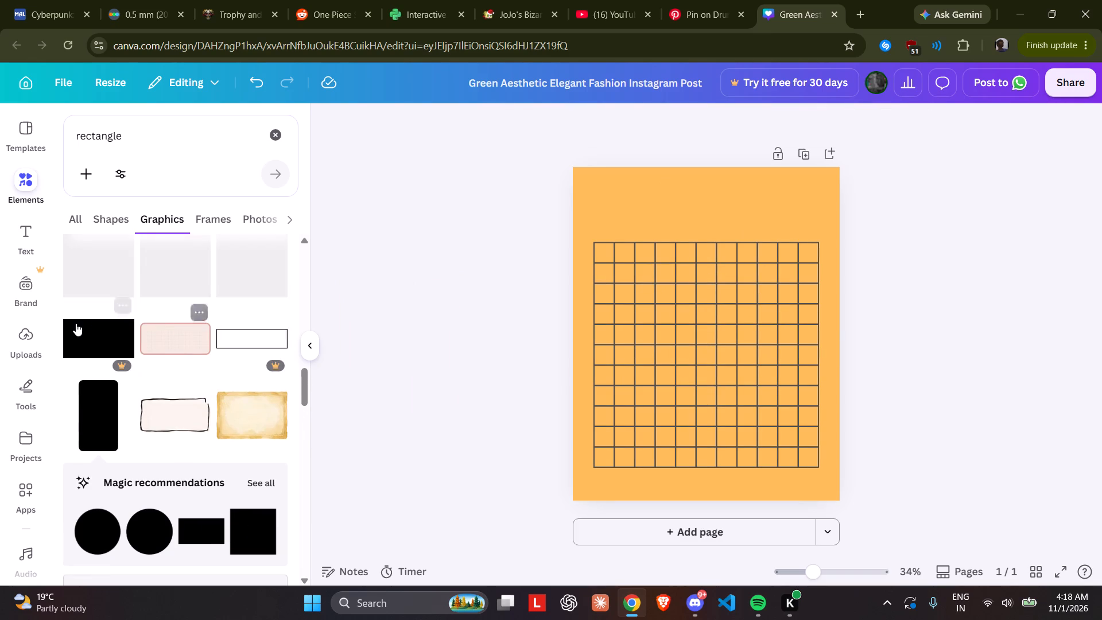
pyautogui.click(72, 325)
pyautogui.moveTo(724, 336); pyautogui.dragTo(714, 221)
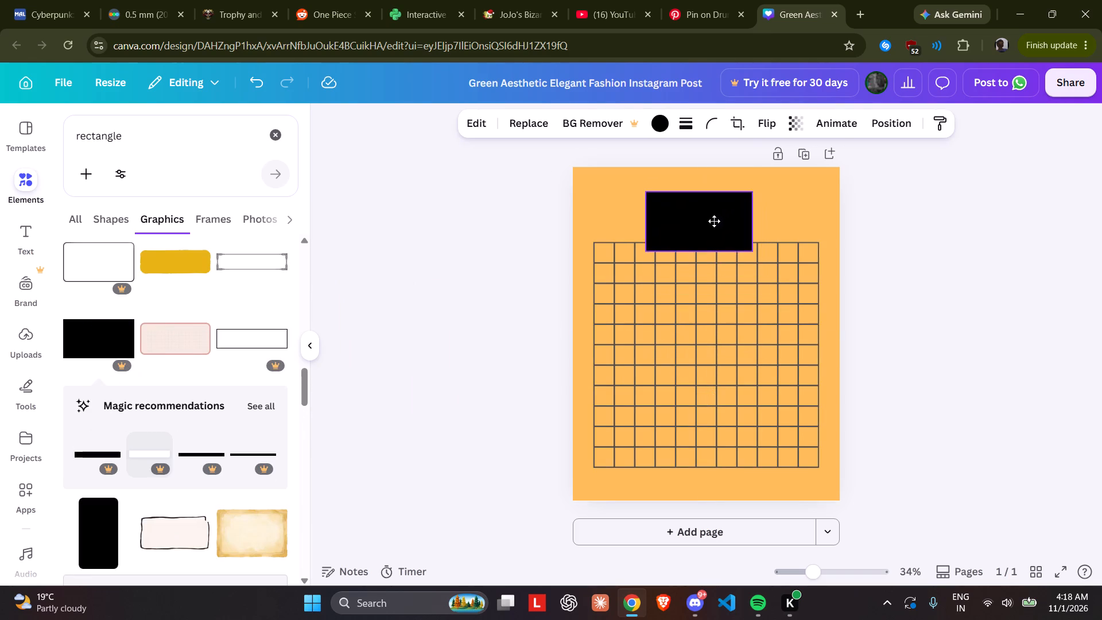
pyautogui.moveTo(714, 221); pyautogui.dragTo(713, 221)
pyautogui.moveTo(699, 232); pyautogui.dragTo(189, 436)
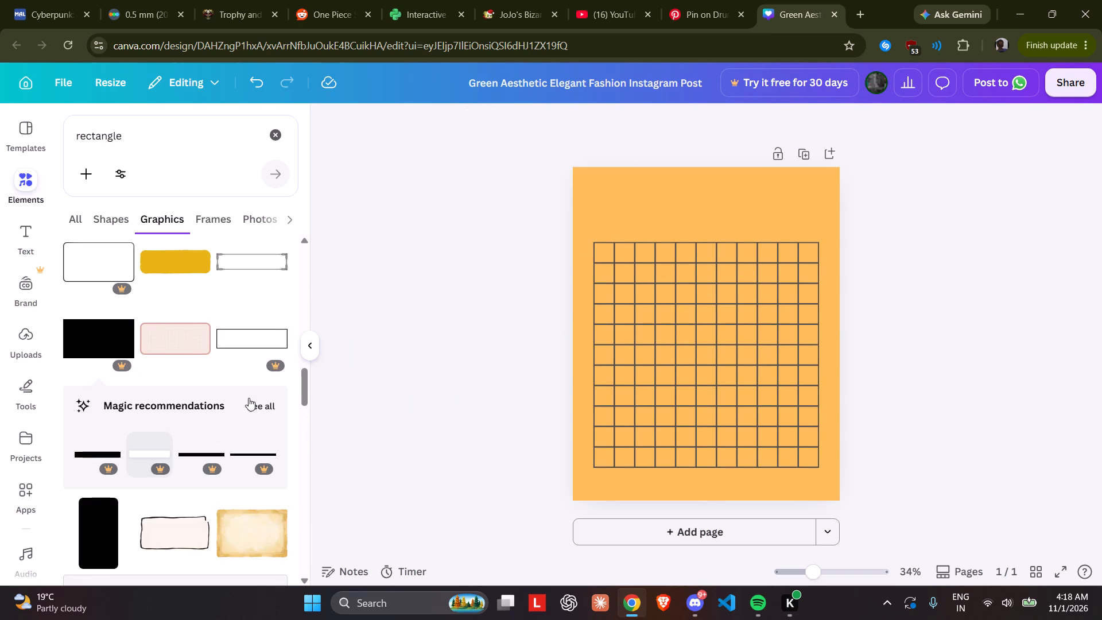
# Look through the rectangle graphics results for a solid black rectangle suitable for the poster's header block.
pyautogui.scroll(-2, 249, 398)
pyautogui.scroll(-6, 203, 396)
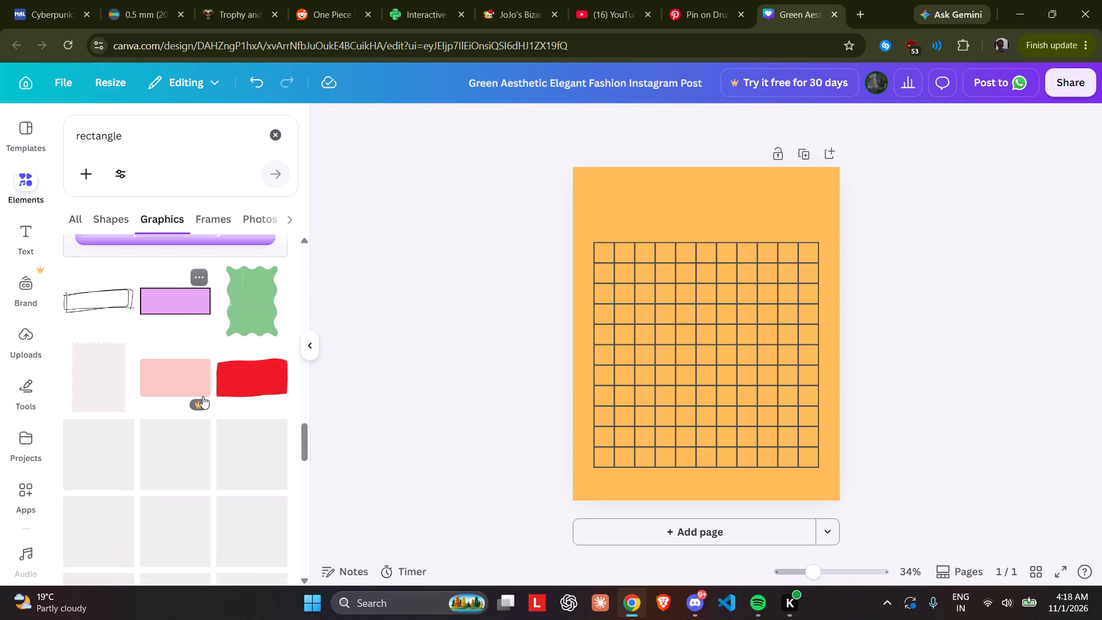
pyautogui.scroll(-4, 203, 396)
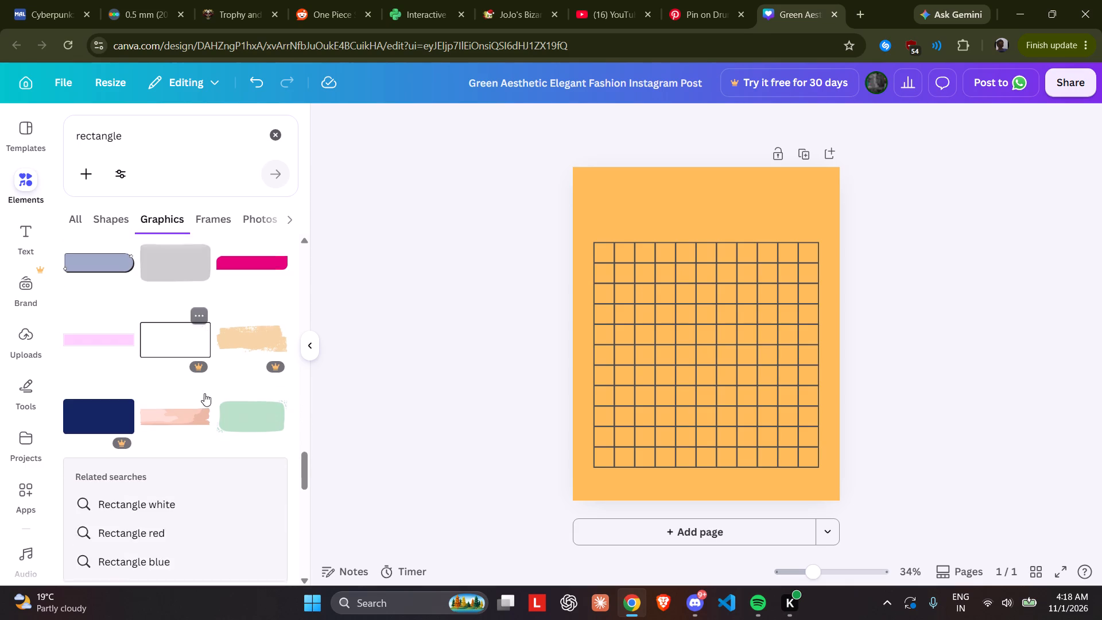
pyautogui.scroll(-4, 204, 393)
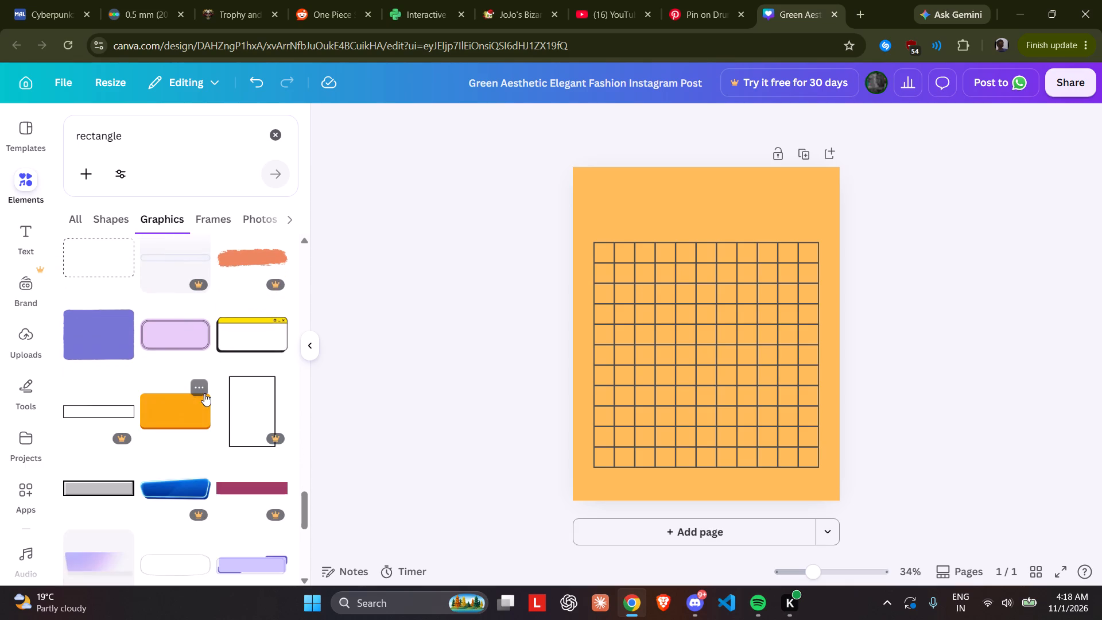
pyautogui.scroll(-5, 204, 393)
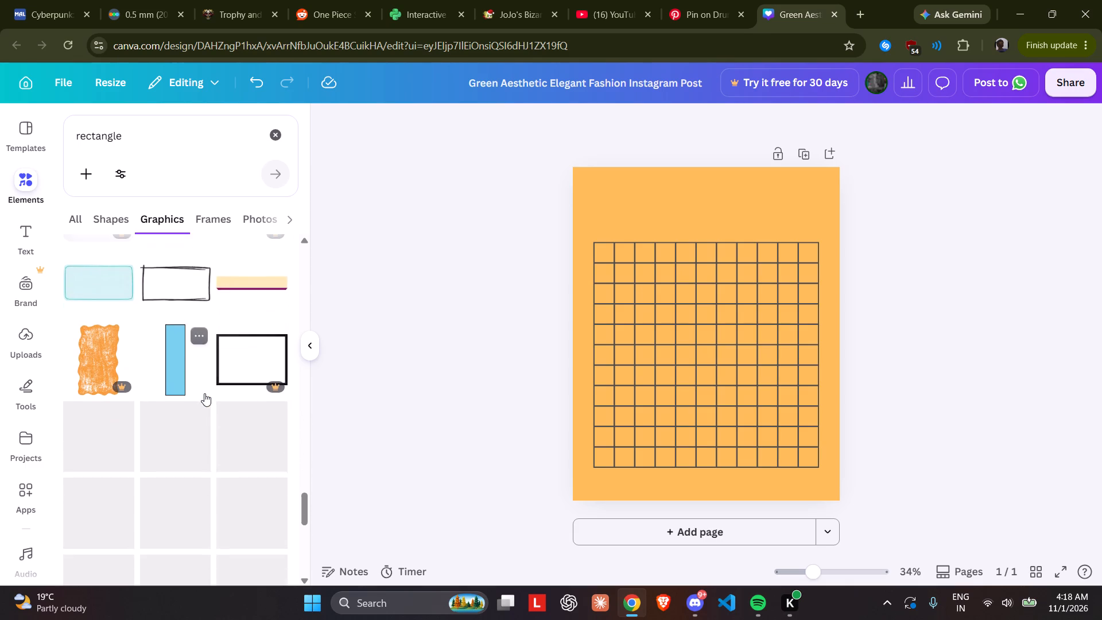
pyautogui.scroll(-4, 204, 393)
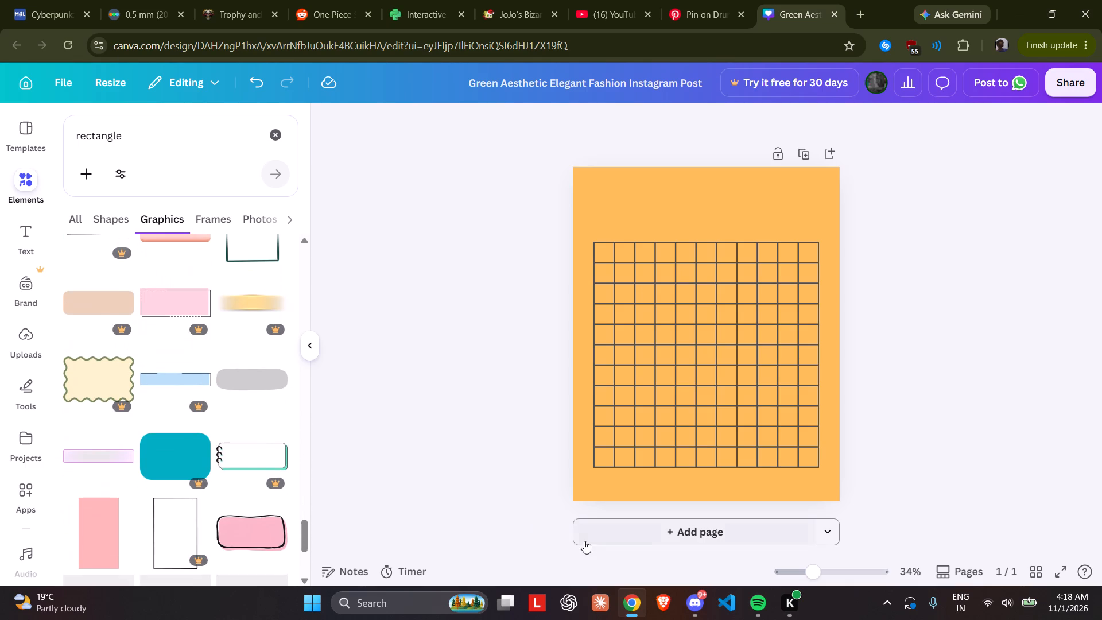
pyautogui.scroll(-4, 148, 425)
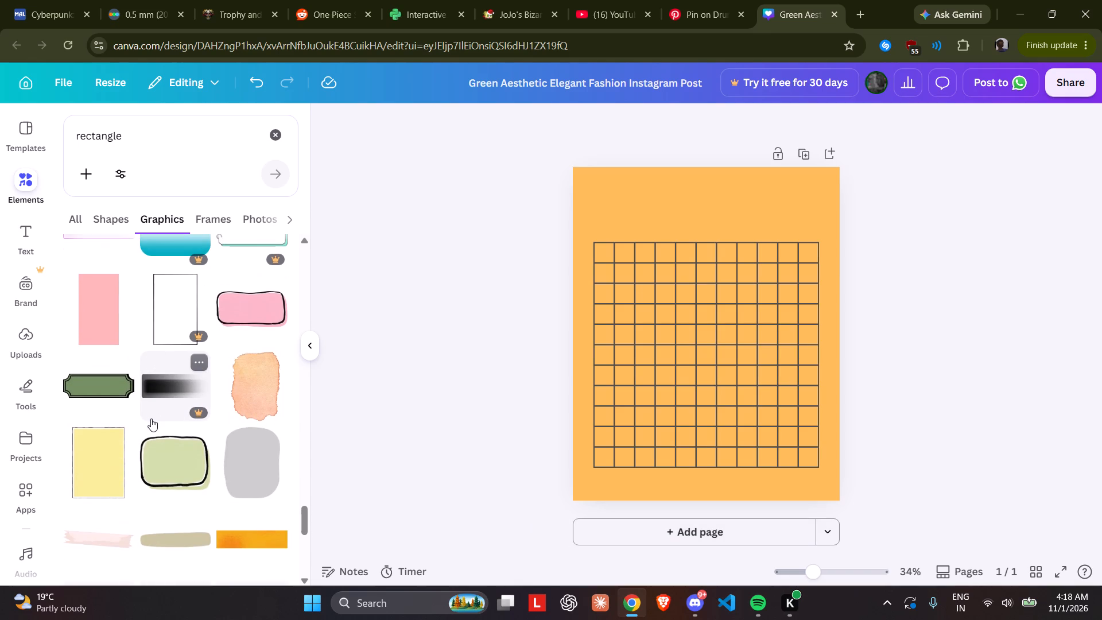
pyautogui.scroll(-8, 151, 418)
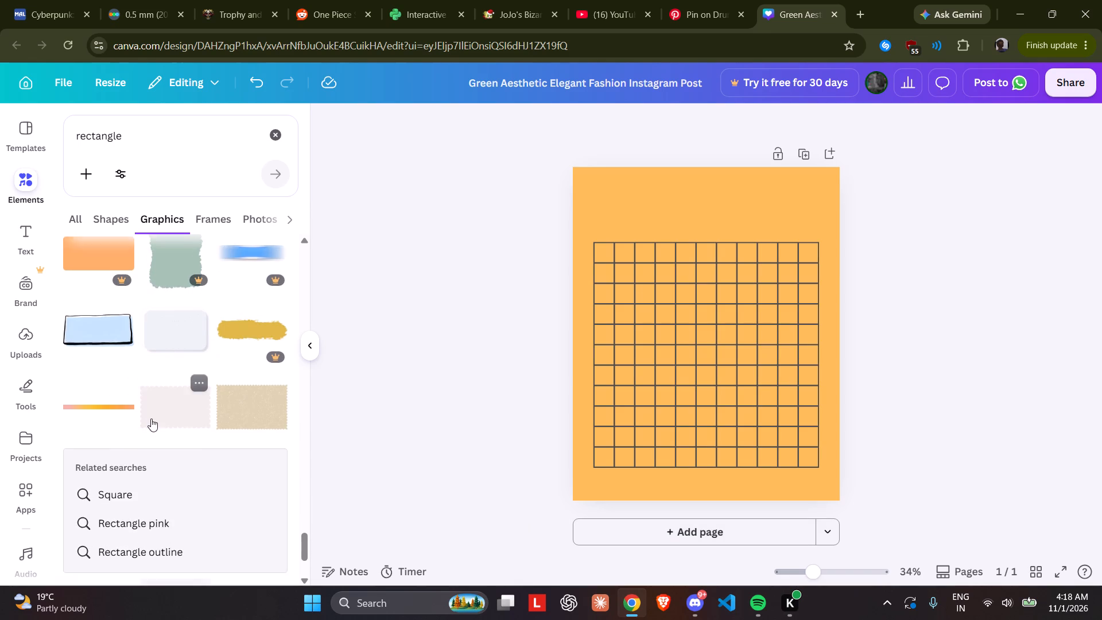
pyautogui.scroll(-6, 151, 418)
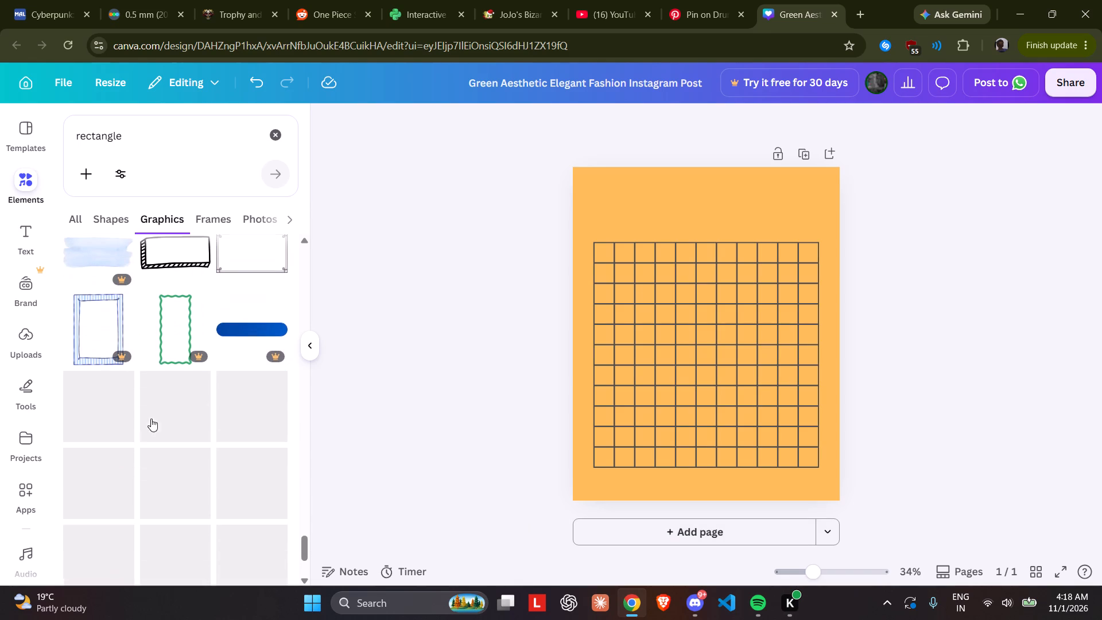
pyautogui.scroll(-4, 151, 418)
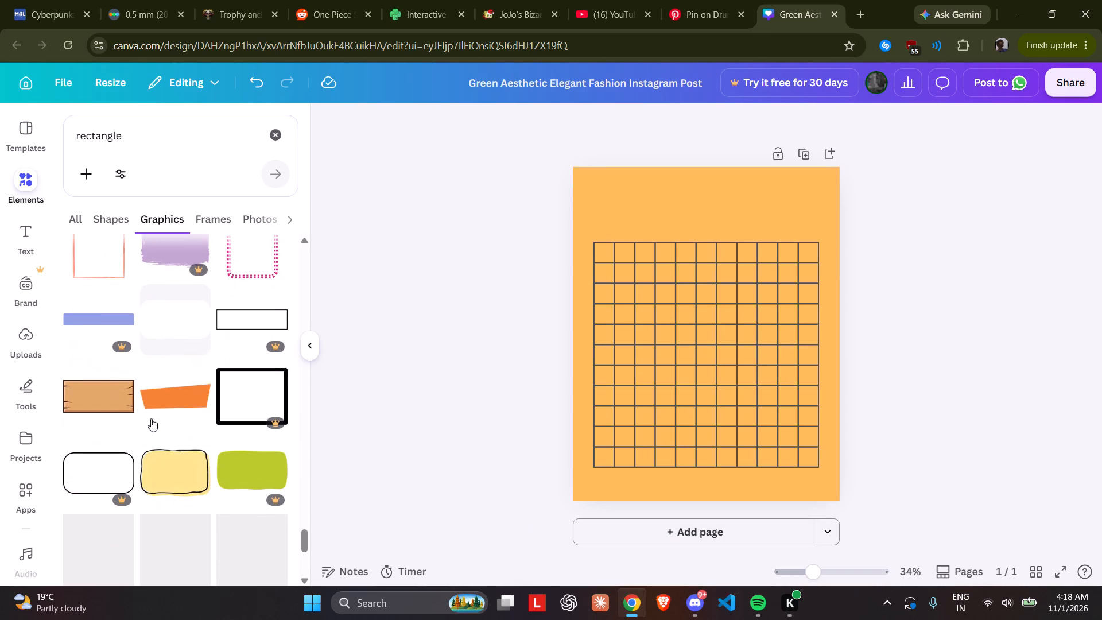
pyautogui.scroll(-6, 151, 418)
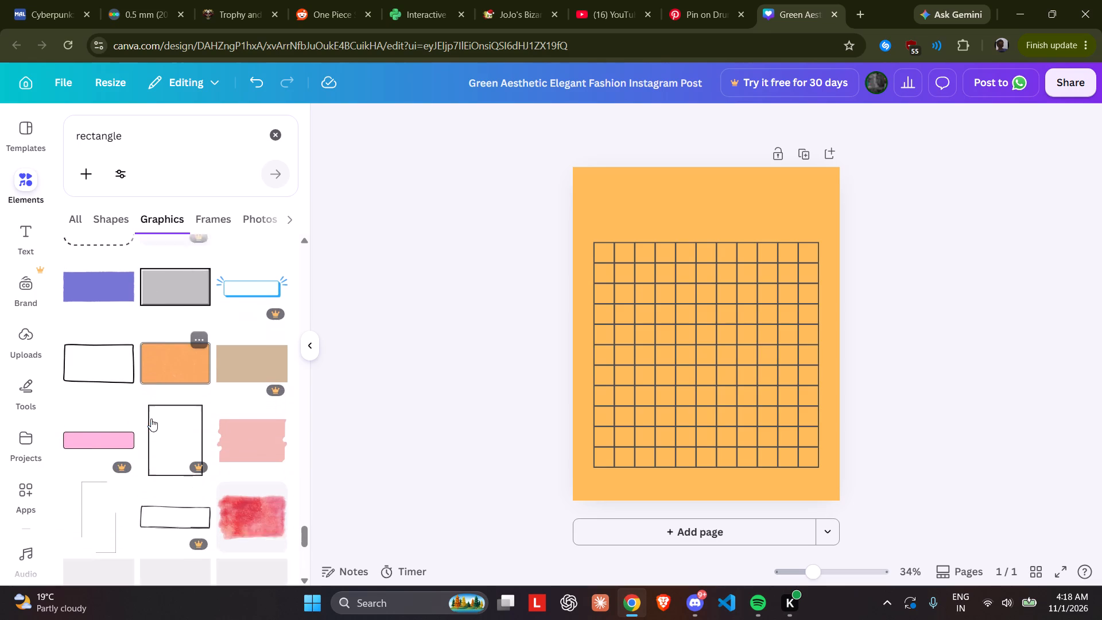
pyautogui.scroll(-2, 151, 418)
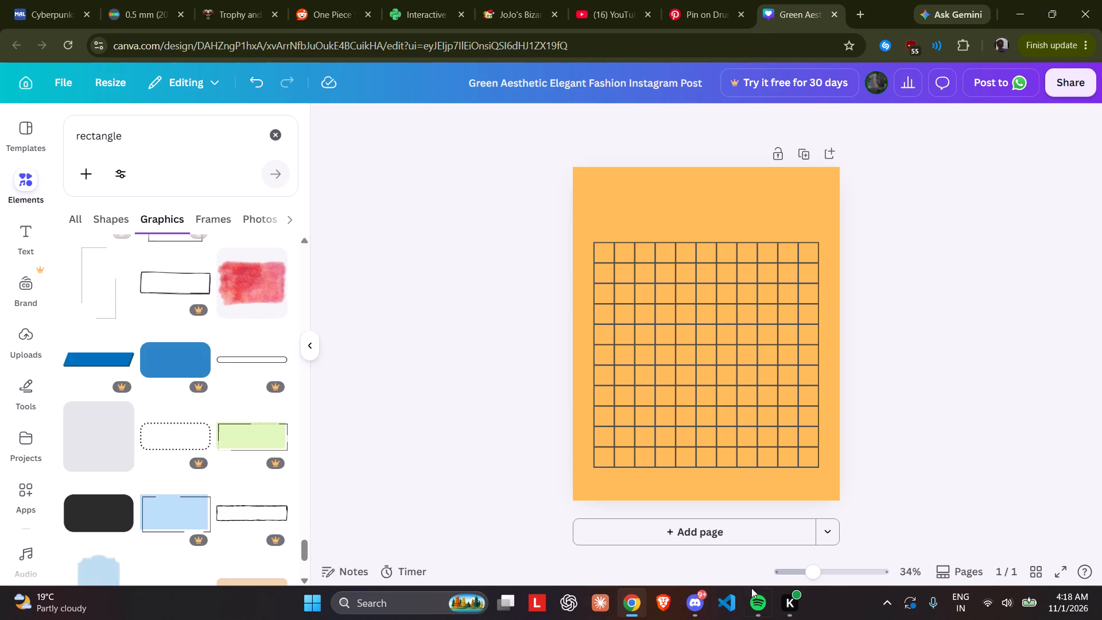
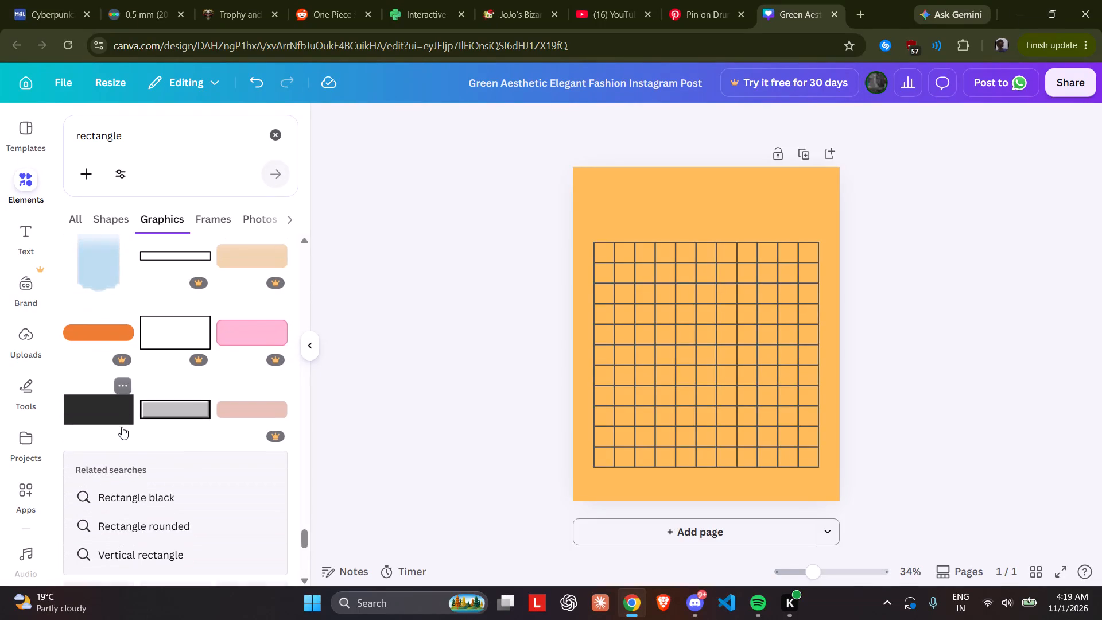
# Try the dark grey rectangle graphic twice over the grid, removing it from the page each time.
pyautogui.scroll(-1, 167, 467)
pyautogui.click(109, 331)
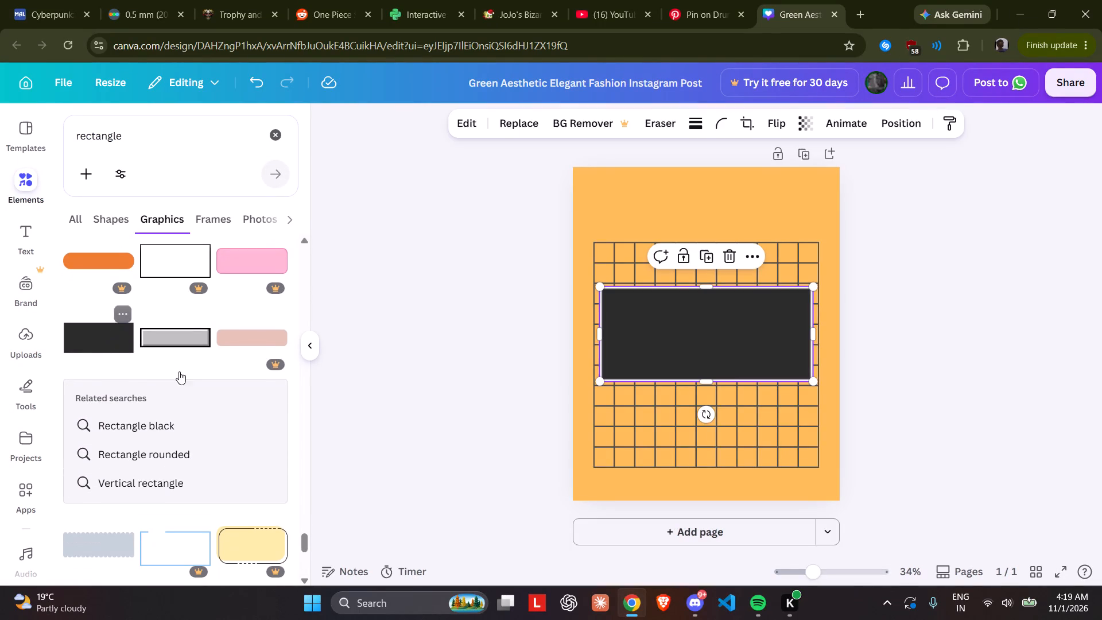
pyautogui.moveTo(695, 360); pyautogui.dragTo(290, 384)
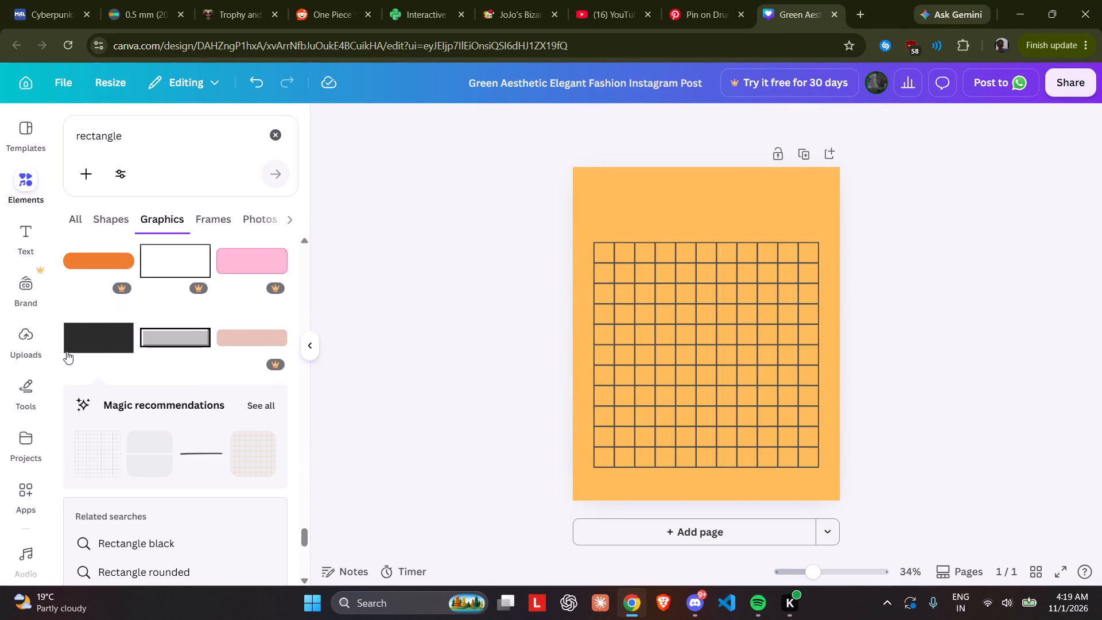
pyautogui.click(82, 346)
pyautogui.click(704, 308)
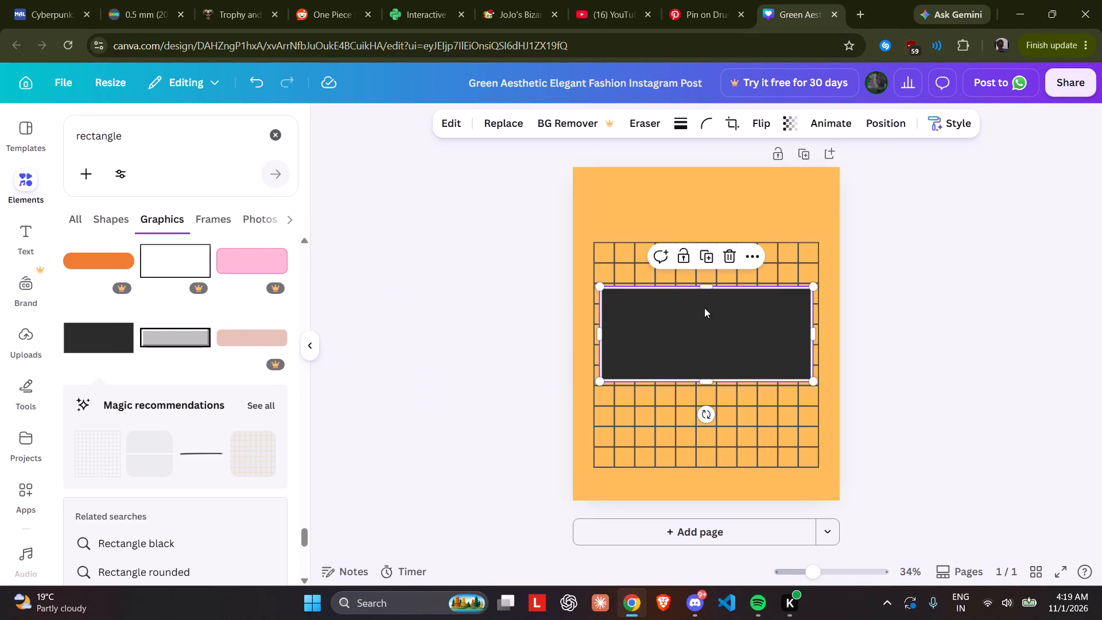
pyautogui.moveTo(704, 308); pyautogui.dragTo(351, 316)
# Look past the remaining rectangle results and search the graphics for "black rectangle" instead.
pyautogui.scroll(-7, 160, 332)
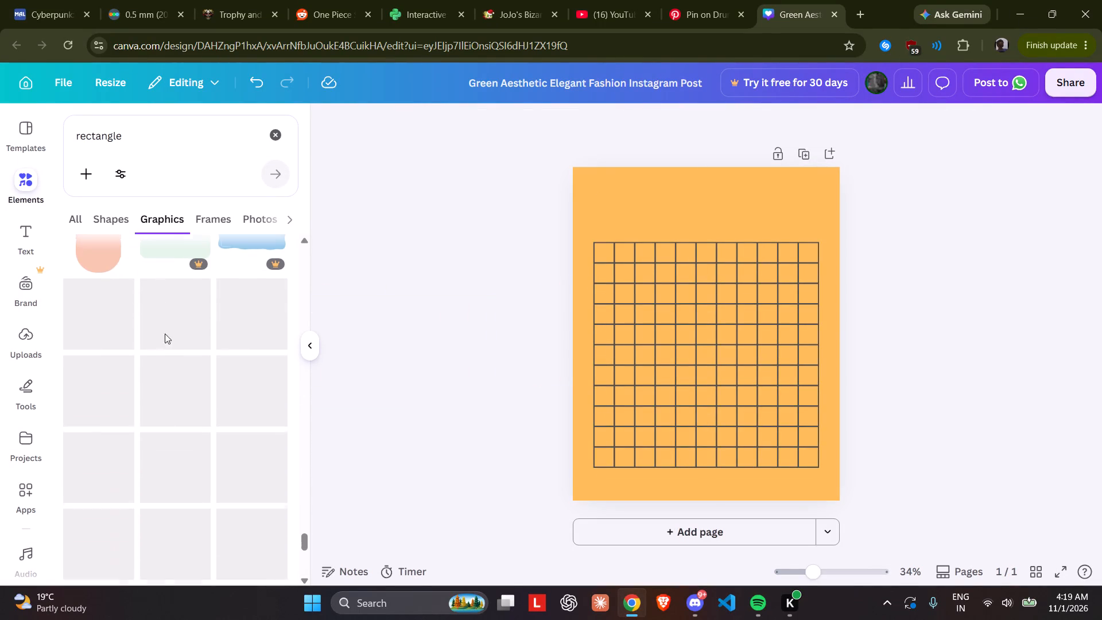
pyautogui.click(94, 133)
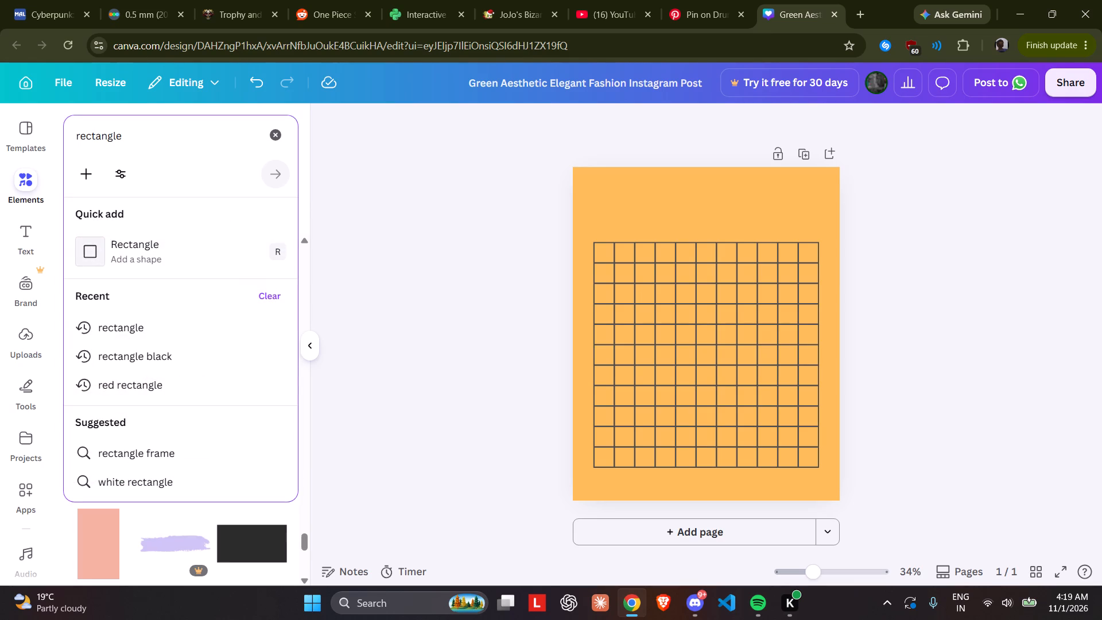
pyautogui.press('Left')
pyautogui.press('Left')
pyautogui.press('Left')
pyautogui.press('Left')
pyautogui.write('black')
pyautogui.press('space')
pyautogui.press('Return')
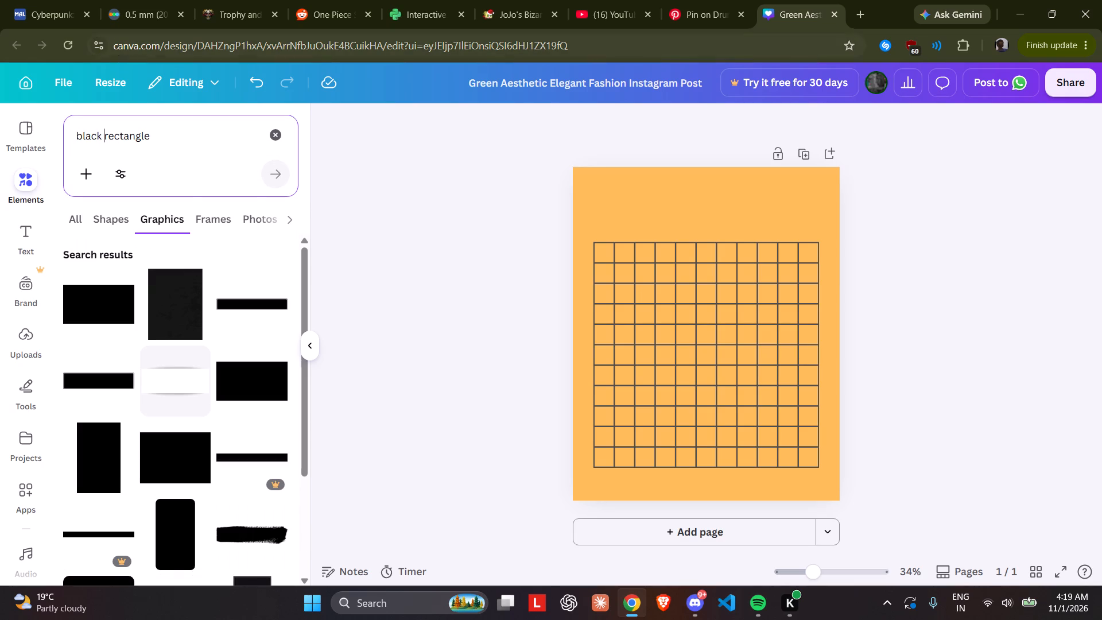
# Add the portrait near-black rectangle, narrow it to under half its width, and rotate it 90° into a horizontal bar.
pyautogui.click(177, 309)
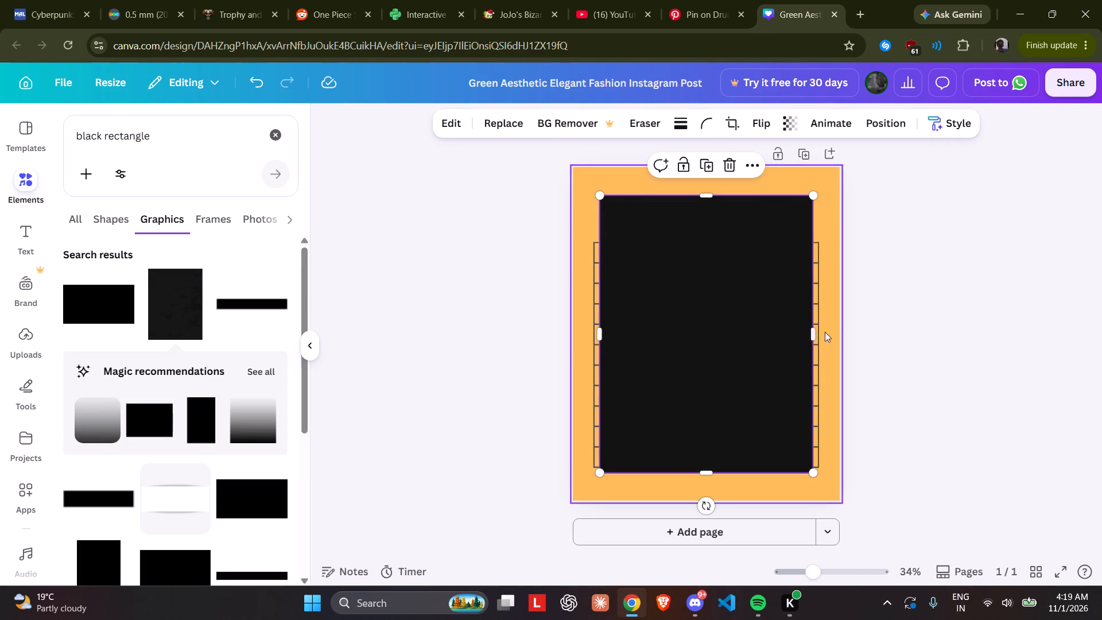
pyautogui.moveTo(817, 334); pyautogui.dragTo(696, 344)
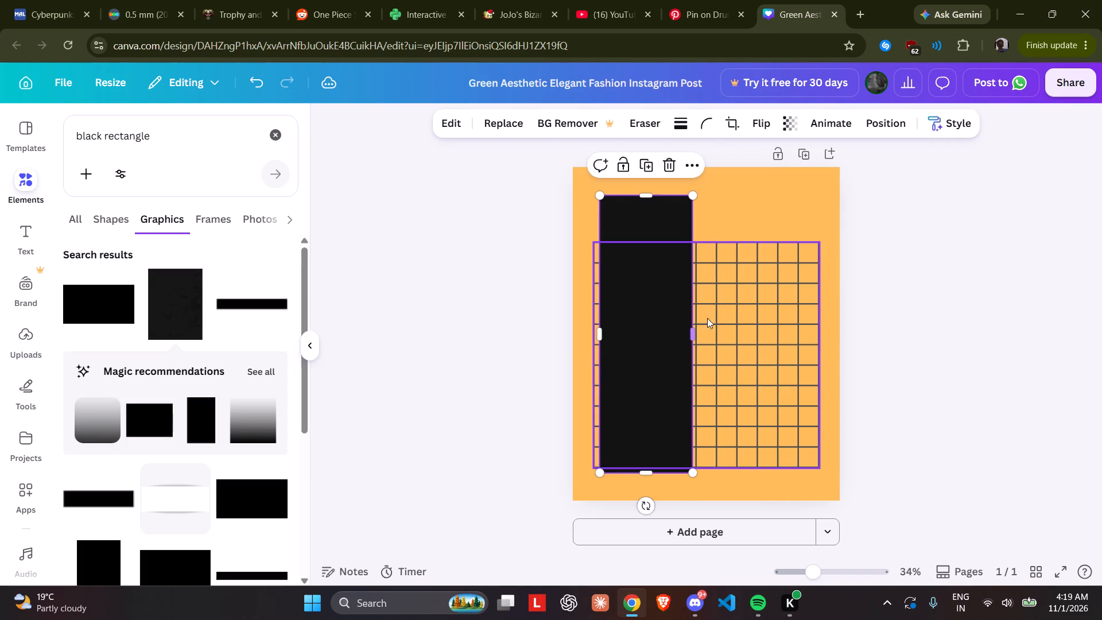
pyautogui.moveTo(641, 506); pyautogui.dragTo(645, 506)
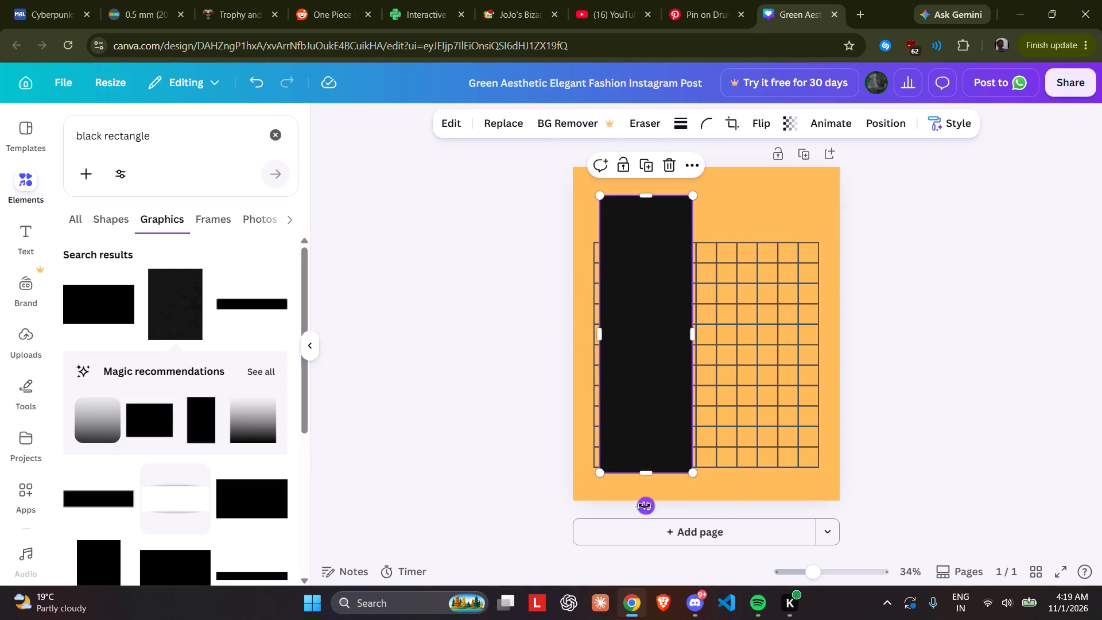
pyautogui.moveTo(645, 506); pyautogui.dragTo(870, 337)
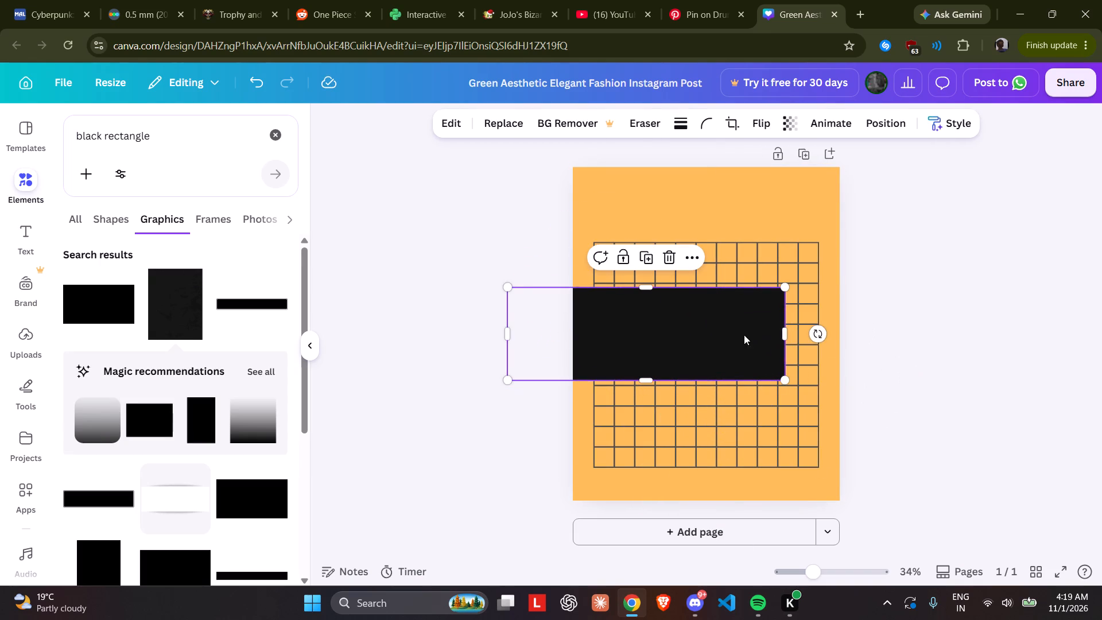
# Place the black bar above the grid, scale it to the grid's width of about 915, and trim its bottom edge clear of the grid.
pyautogui.moveTo(744, 335); pyautogui.dragTo(809, 319)
pyautogui.moveTo(853, 366); pyautogui.dragTo(807, 351)
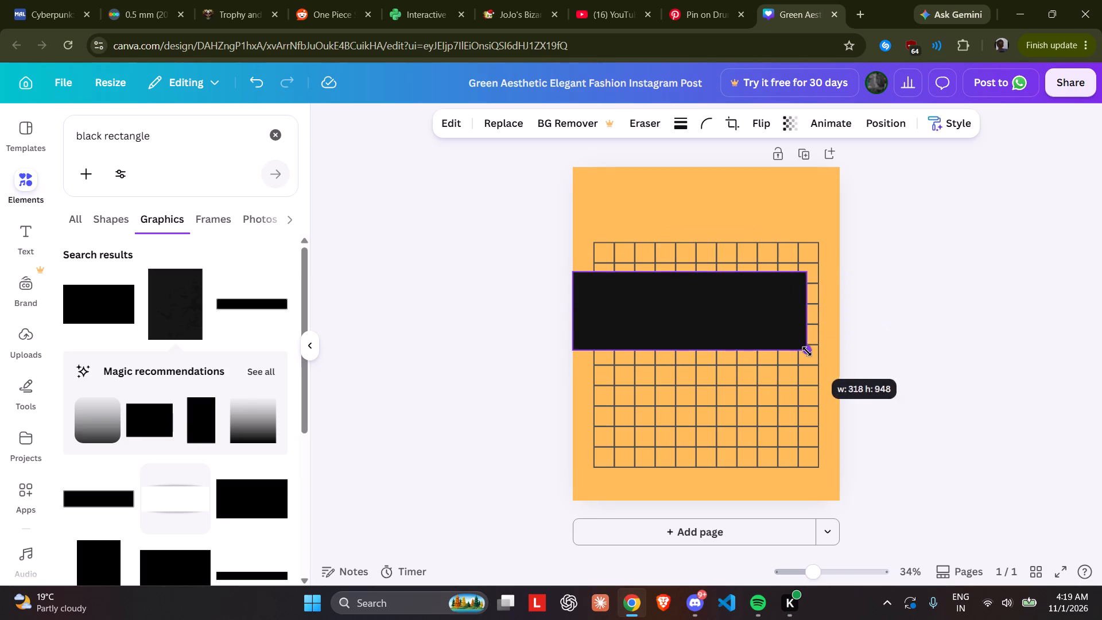
pyautogui.moveTo(807, 351); pyautogui.dragTo(806, 351)
pyautogui.click(805, 351)
pyautogui.moveTo(781, 338); pyautogui.dragTo(804, 253)
pyautogui.moveTo(826, 226); pyautogui.dragTo(820, 226)
pyautogui.moveTo(712, 264); pyautogui.dragTo(714, 247)
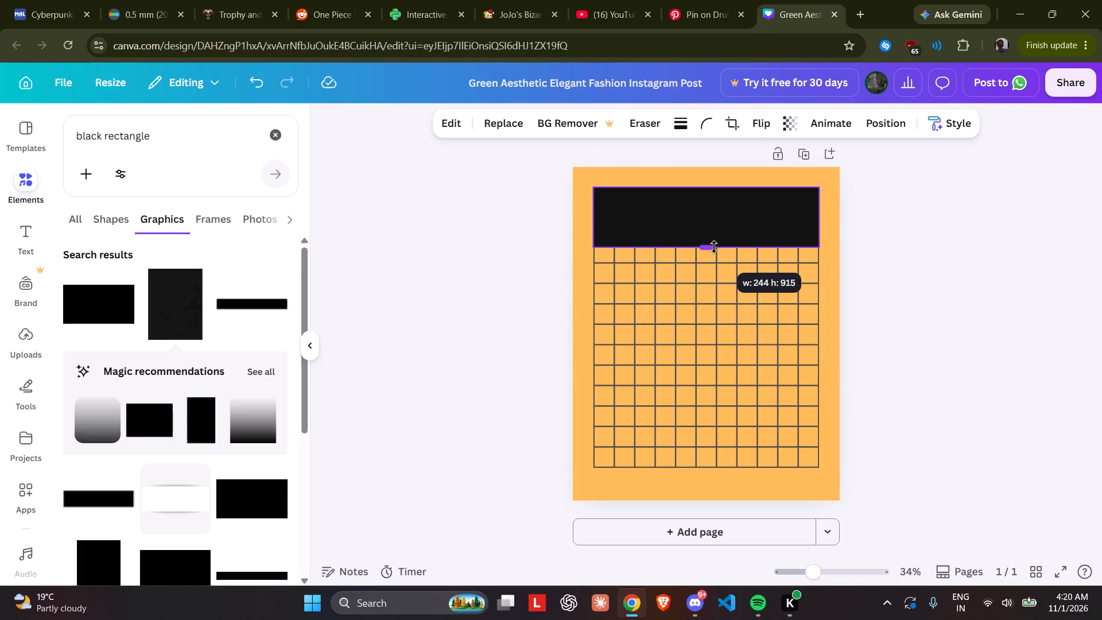
pyautogui.moveTo(714, 247); pyautogui.dragTo(717, 232)
pyautogui.click(717, 232)
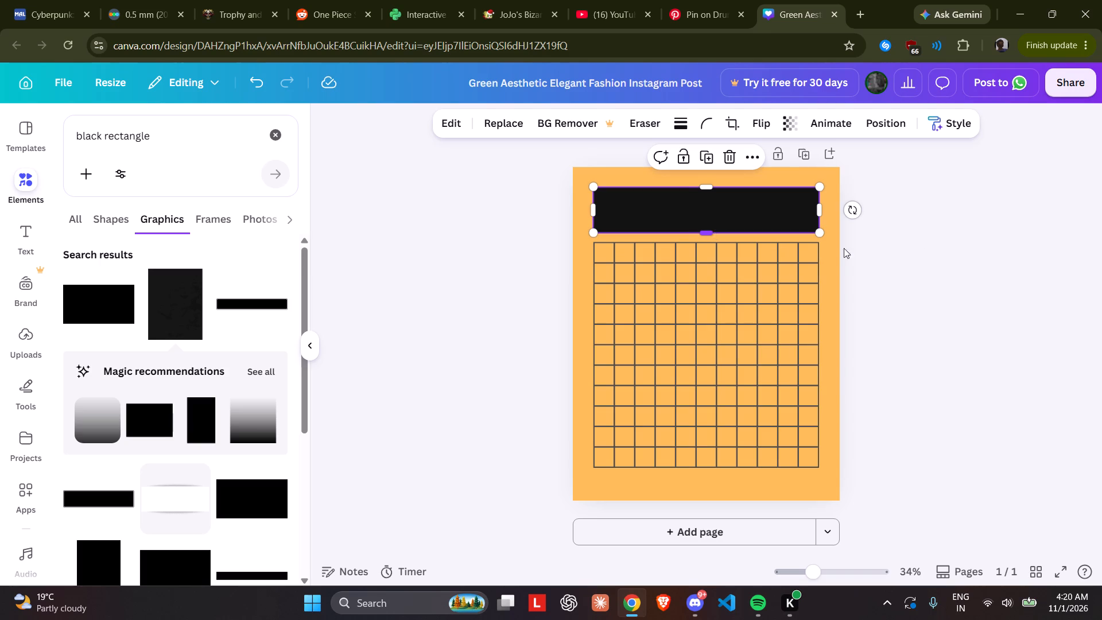
# Make the black header block taller by raising its top edge closer to the page's upper edge.
pyautogui.click(965, 248)
pyautogui.click(730, 209)
pyautogui.moveTo(714, 185); pyautogui.dragTo(715, 182)
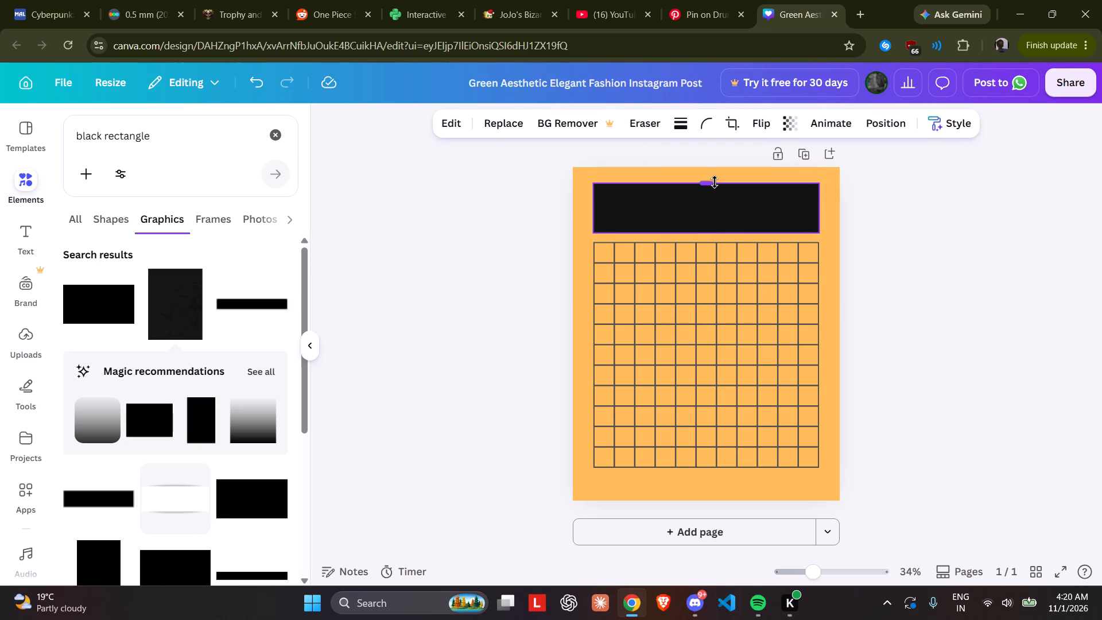
pyautogui.moveTo(715, 182); pyautogui.dragTo(717, 179)
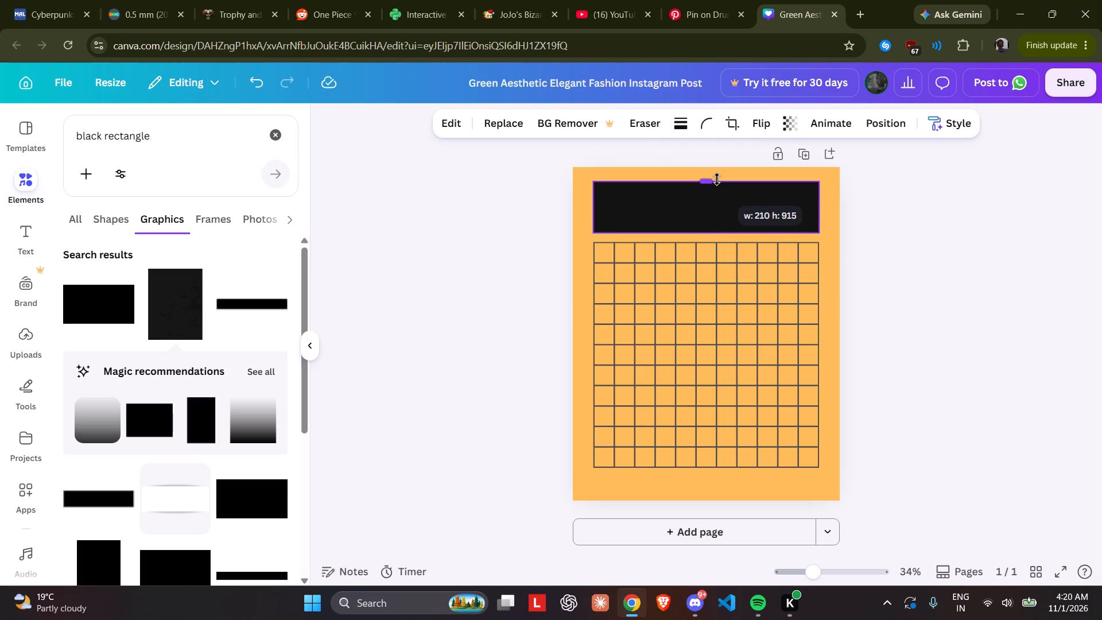
pyautogui.moveTo(717, 179); pyautogui.dragTo(719, 177)
pyautogui.click(895, 245)
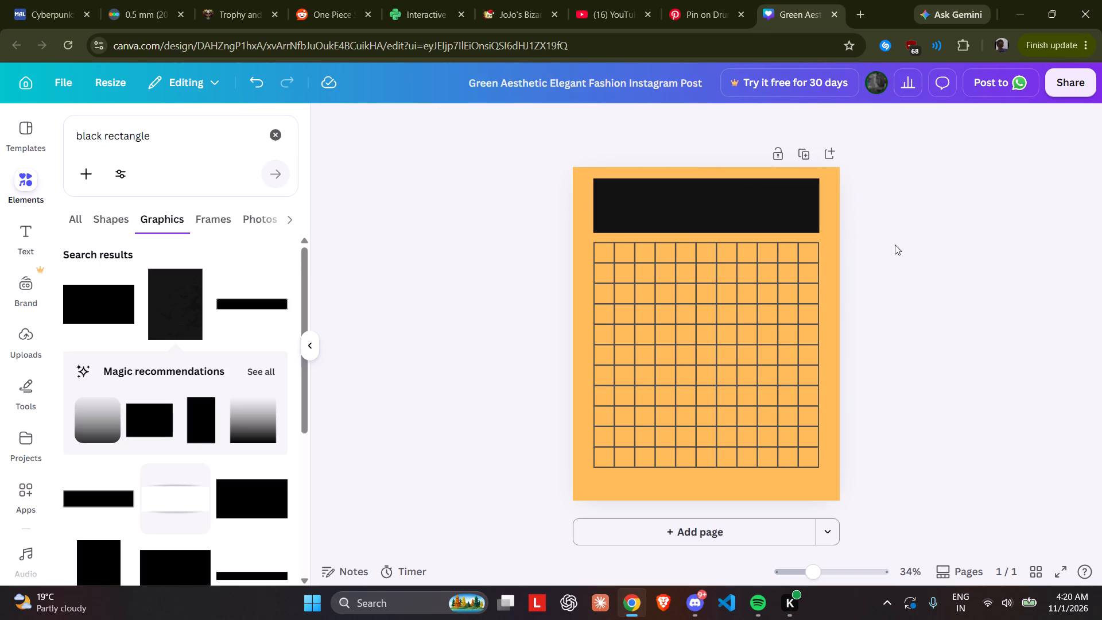
pyautogui.click(895, 245)
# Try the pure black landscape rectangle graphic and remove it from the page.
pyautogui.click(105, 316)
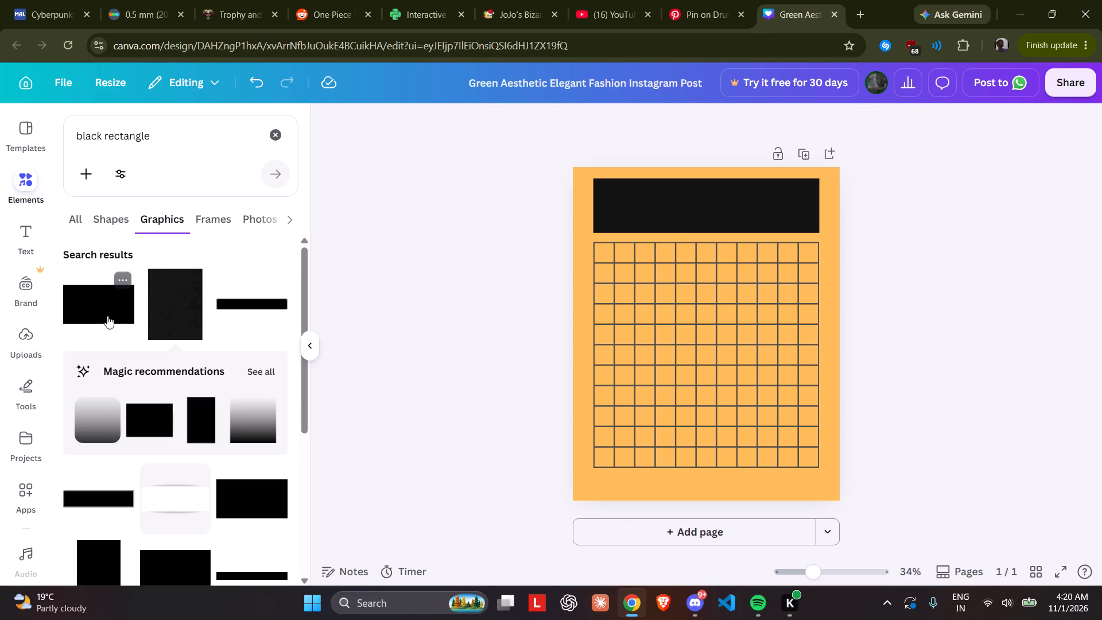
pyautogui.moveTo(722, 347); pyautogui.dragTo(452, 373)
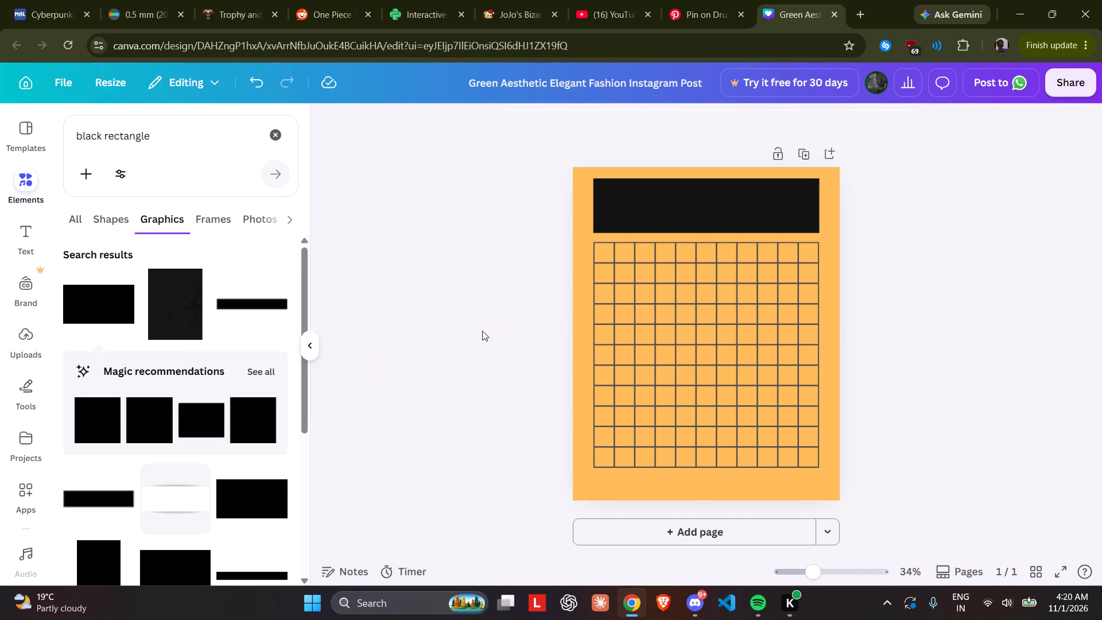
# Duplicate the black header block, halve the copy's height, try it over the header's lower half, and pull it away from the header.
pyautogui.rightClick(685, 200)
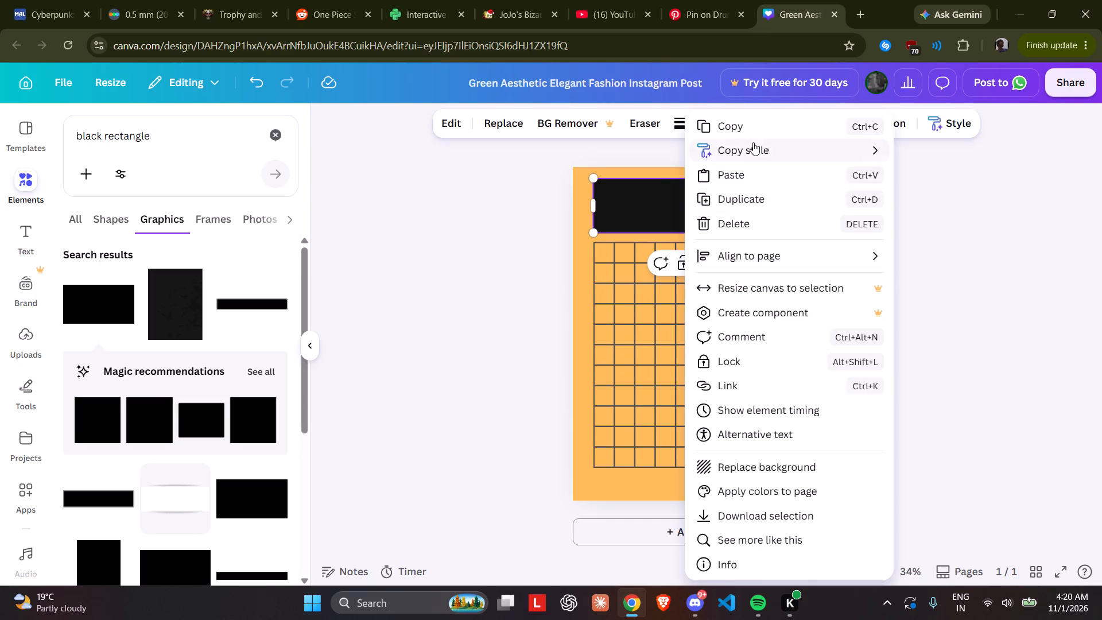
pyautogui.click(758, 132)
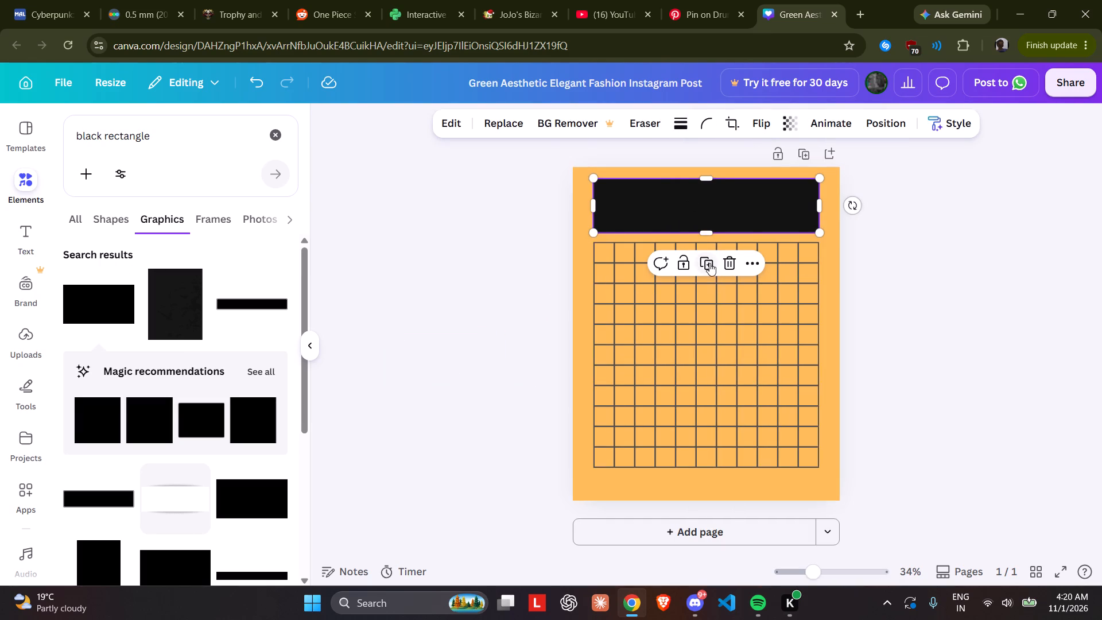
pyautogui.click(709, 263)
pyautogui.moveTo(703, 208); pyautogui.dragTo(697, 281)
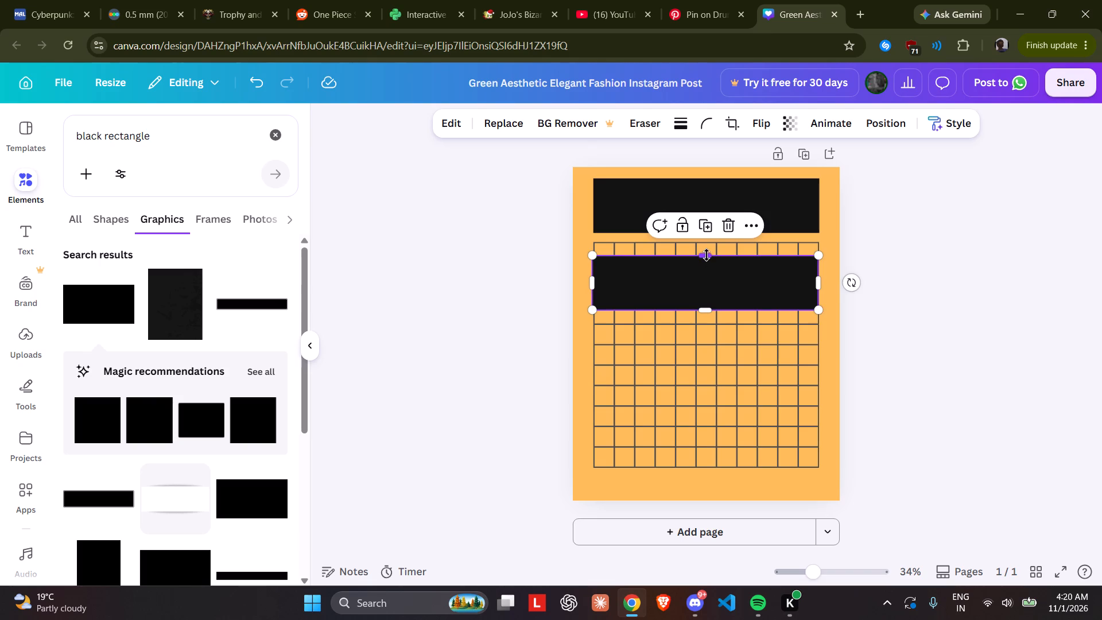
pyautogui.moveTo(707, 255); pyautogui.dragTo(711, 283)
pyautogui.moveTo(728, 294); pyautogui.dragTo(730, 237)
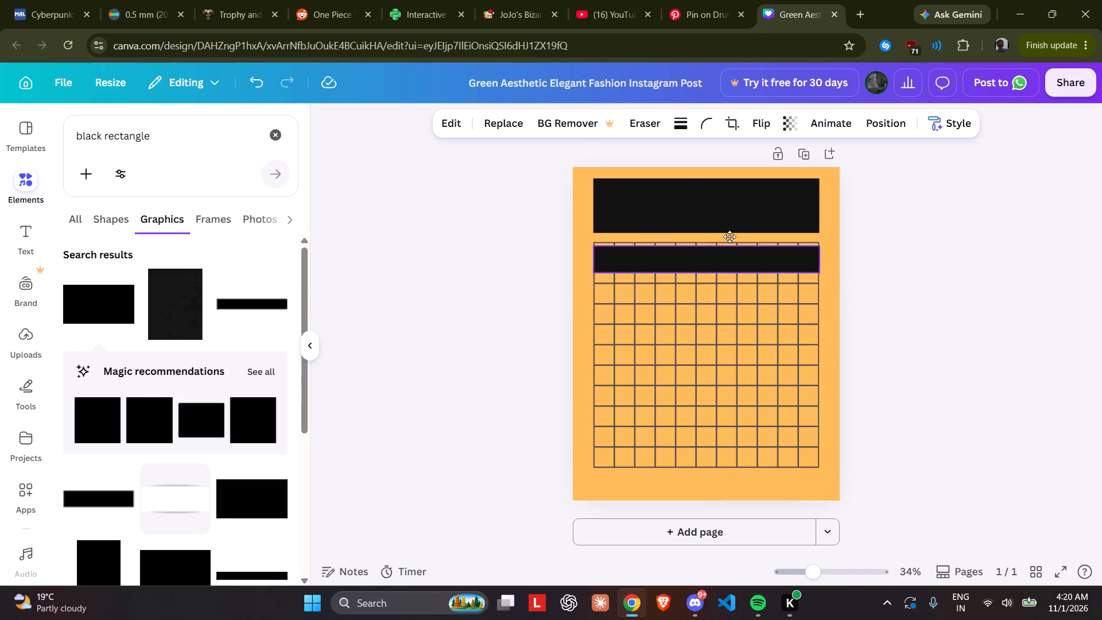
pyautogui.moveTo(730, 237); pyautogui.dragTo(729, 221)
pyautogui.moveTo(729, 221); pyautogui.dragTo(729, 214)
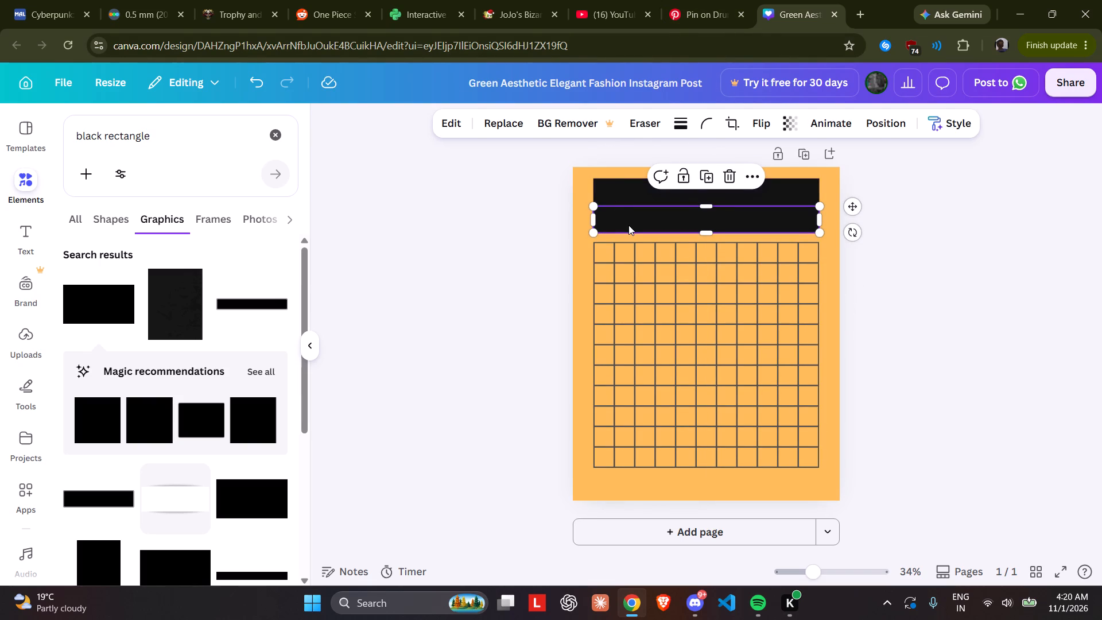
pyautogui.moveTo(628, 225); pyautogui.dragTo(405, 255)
# Search the graphics for a red rectangle and clear the duplicate black strip off the page.
pyautogui.scroll(-2, 230, 315)
pyautogui.doubleClick(89, 139)
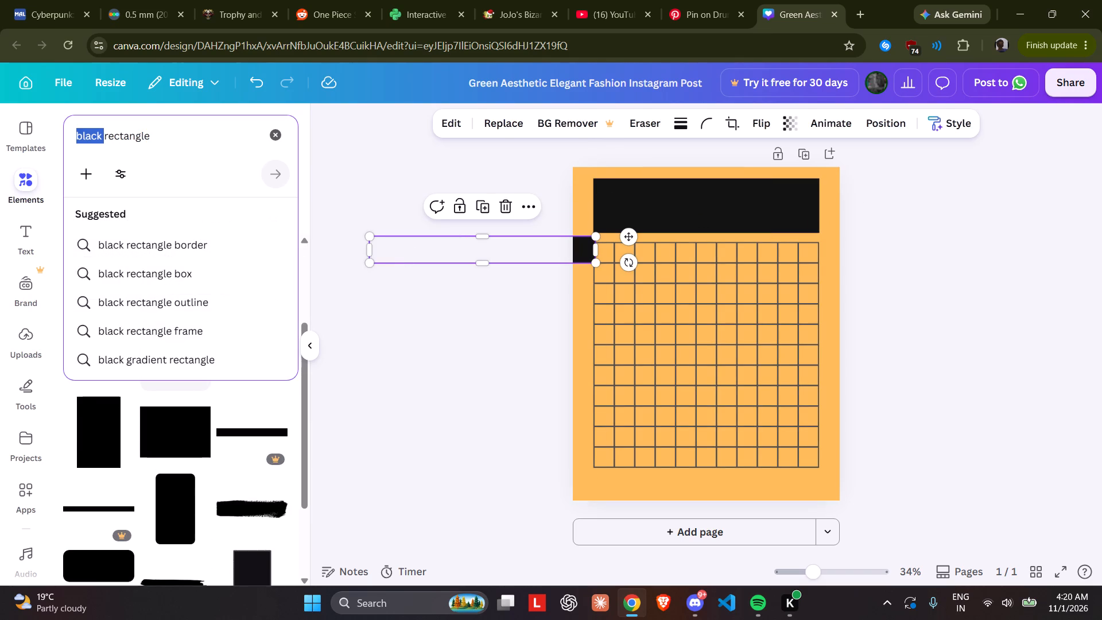
pyautogui.write('red')
pyautogui.press('Return')
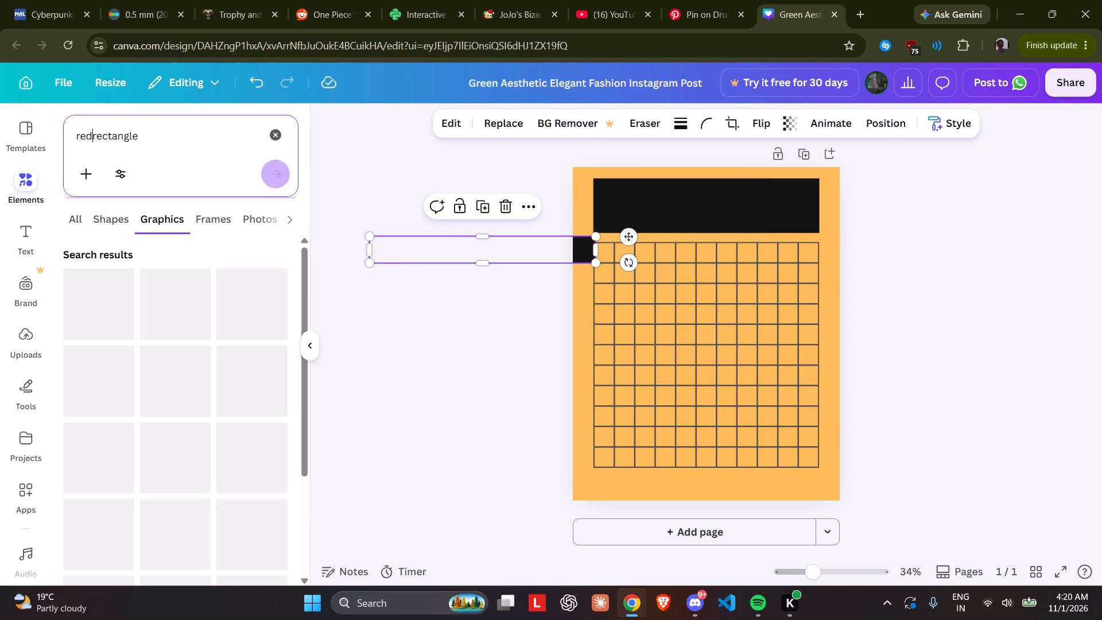
pyautogui.moveTo(513, 253); pyautogui.dragTo(401, 265)
# Add the glossy bright red rectangle and reshape it into a thin horizontal strip matching the grid's width.
pyautogui.click(119, 366)
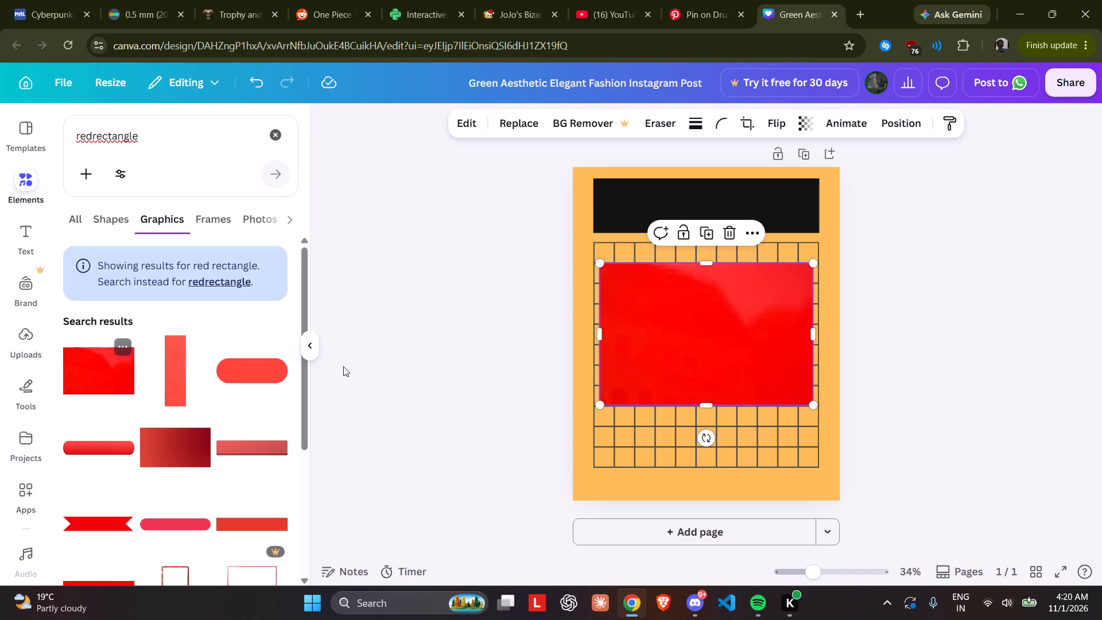
pyautogui.moveTo(701, 407); pyautogui.dragTo(719, 301)
pyautogui.click(813, 278)
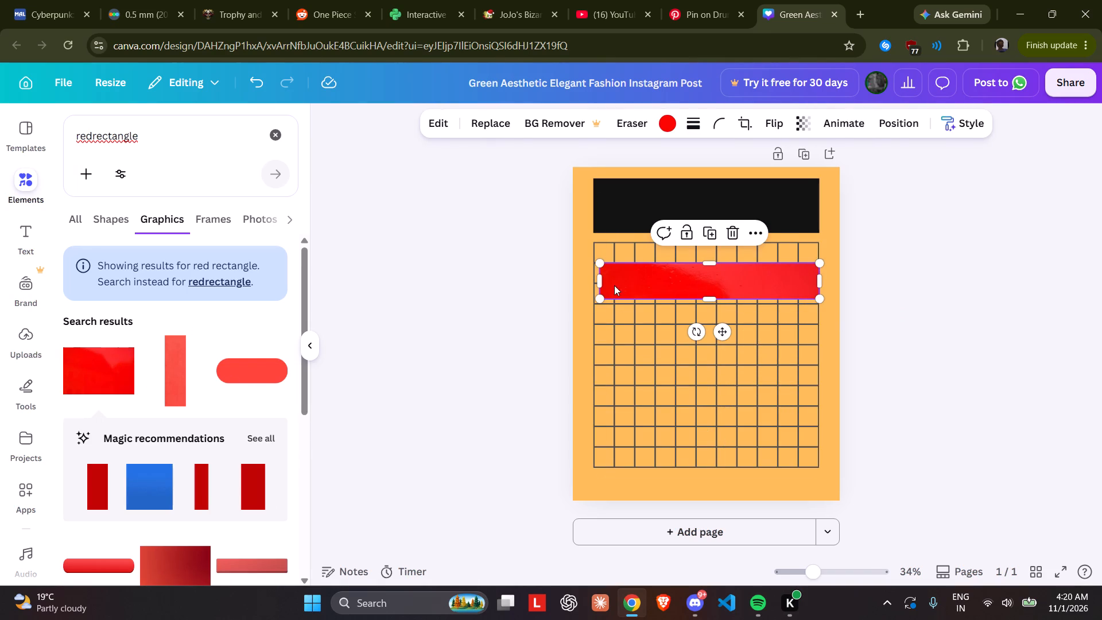
pyautogui.moveTo(600, 281); pyautogui.dragTo(592, 282)
pyautogui.click(728, 307)
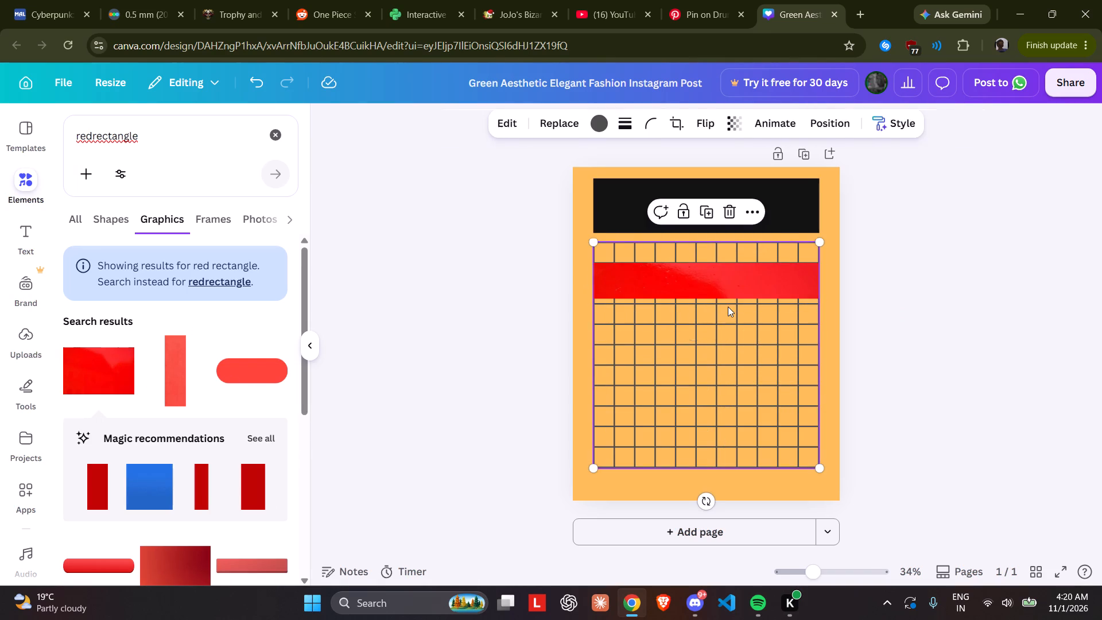
# Move the red strip onto the lower half of the black header, align its bottom with the header's, and lower its top edge slightly.
pyautogui.moveTo(748, 288); pyautogui.dragTo(746, 228)
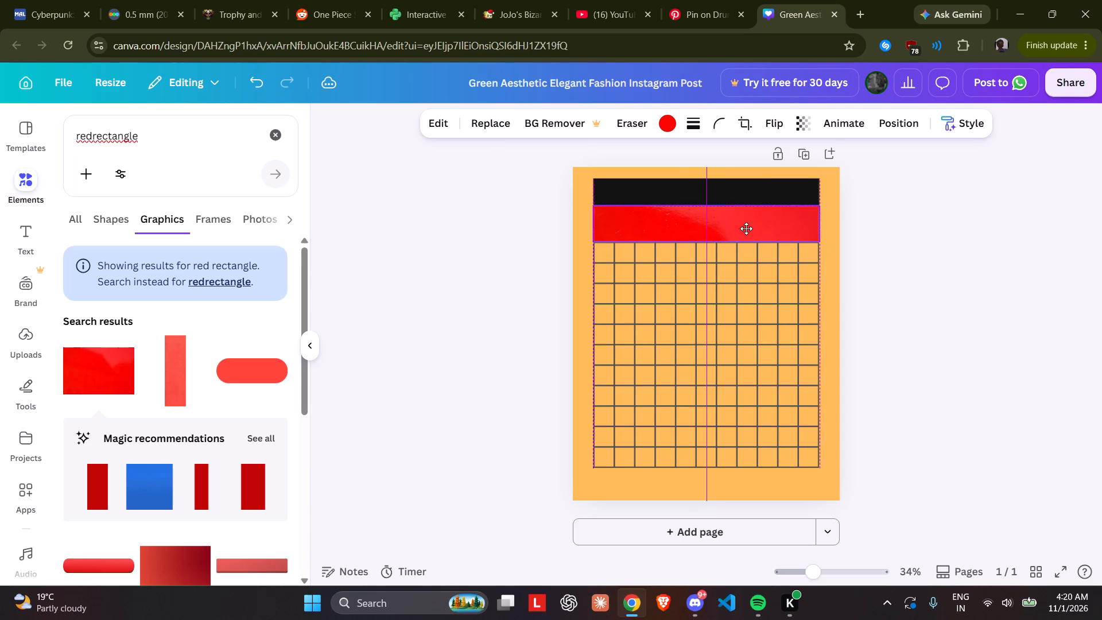
pyautogui.moveTo(746, 228); pyautogui.dragTo(747, 227)
pyautogui.moveTo(703, 246); pyautogui.dragTo(707, 227)
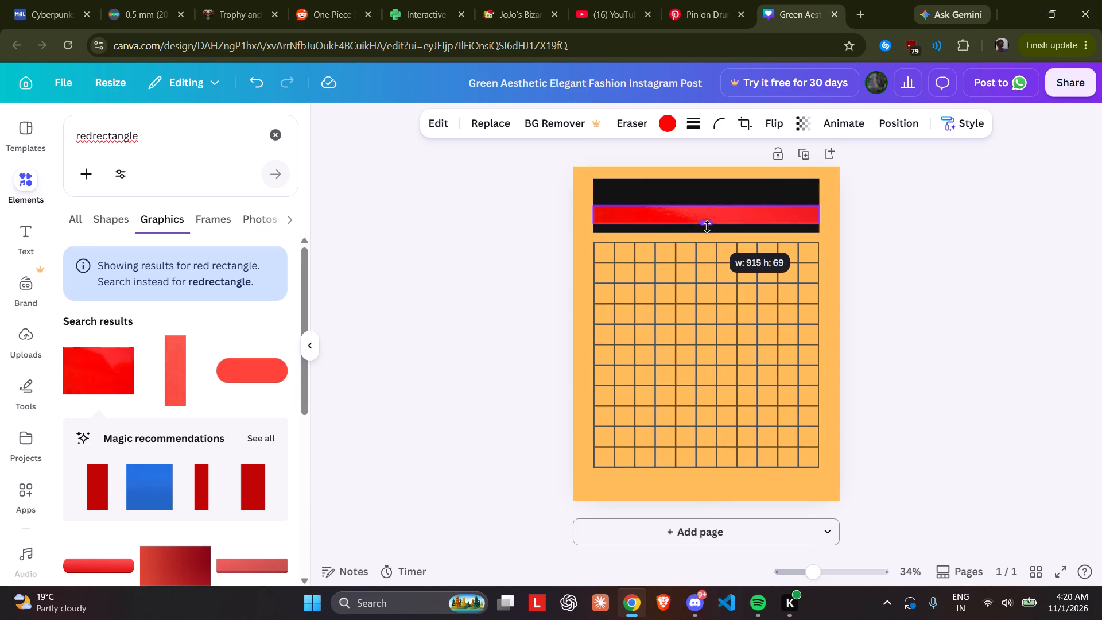
pyautogui.moveTo(707, 227); pyautogui.dragTo(709, 234)
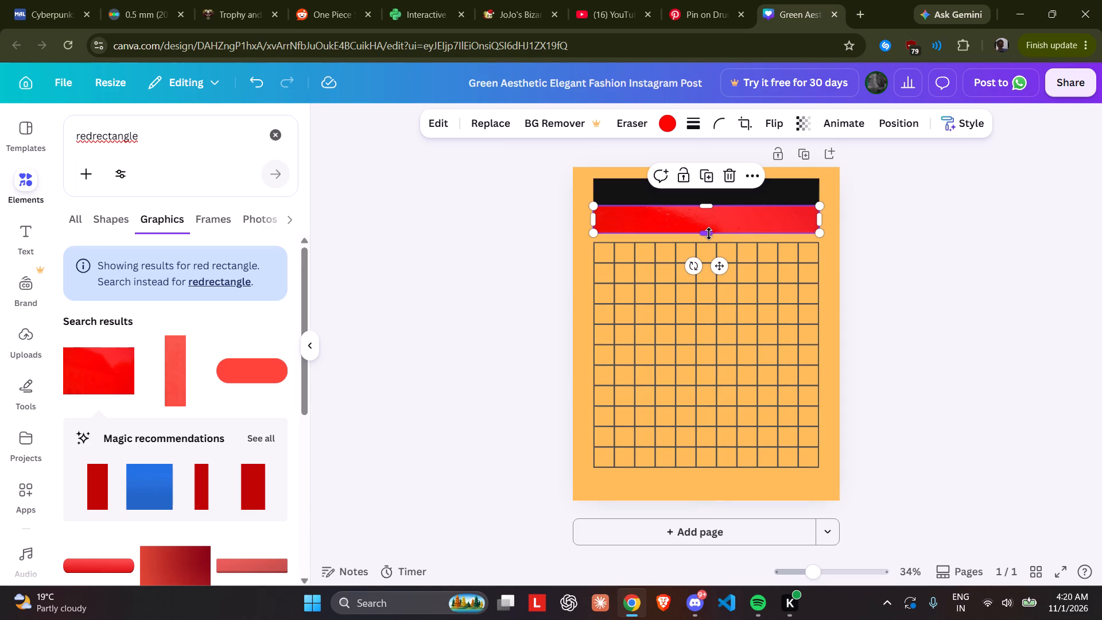
pyautogui.click(707, 203)
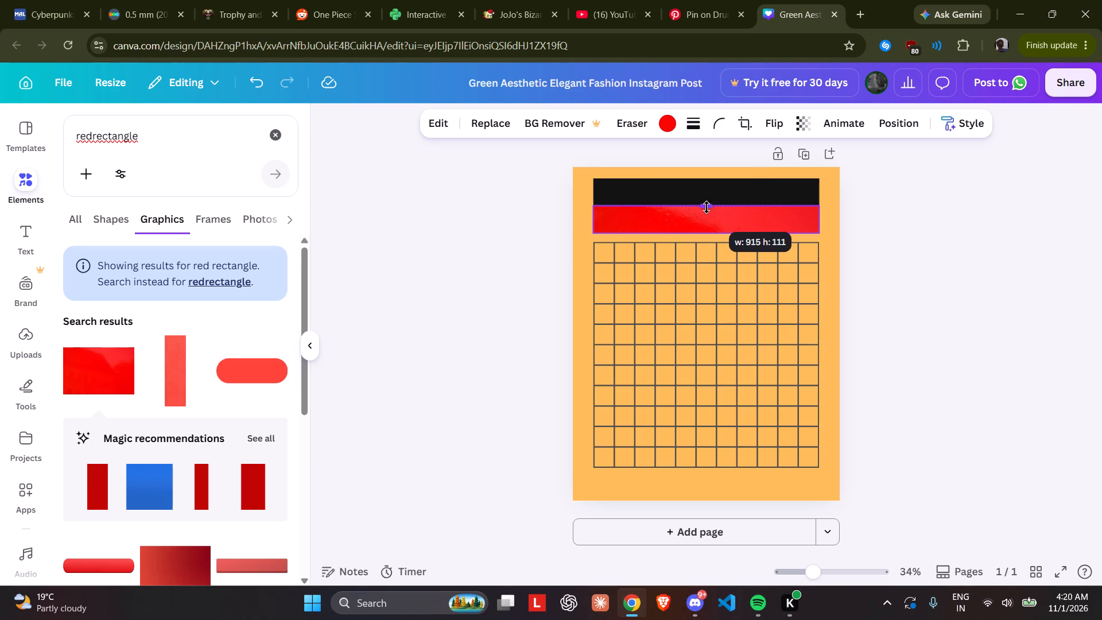
pyautogui.click(875, 209)
# Check the Daft Punk pin and slim the header's red strip from both edges, leaving a thin black band beneath it.
pyautogui.click(707, 0)
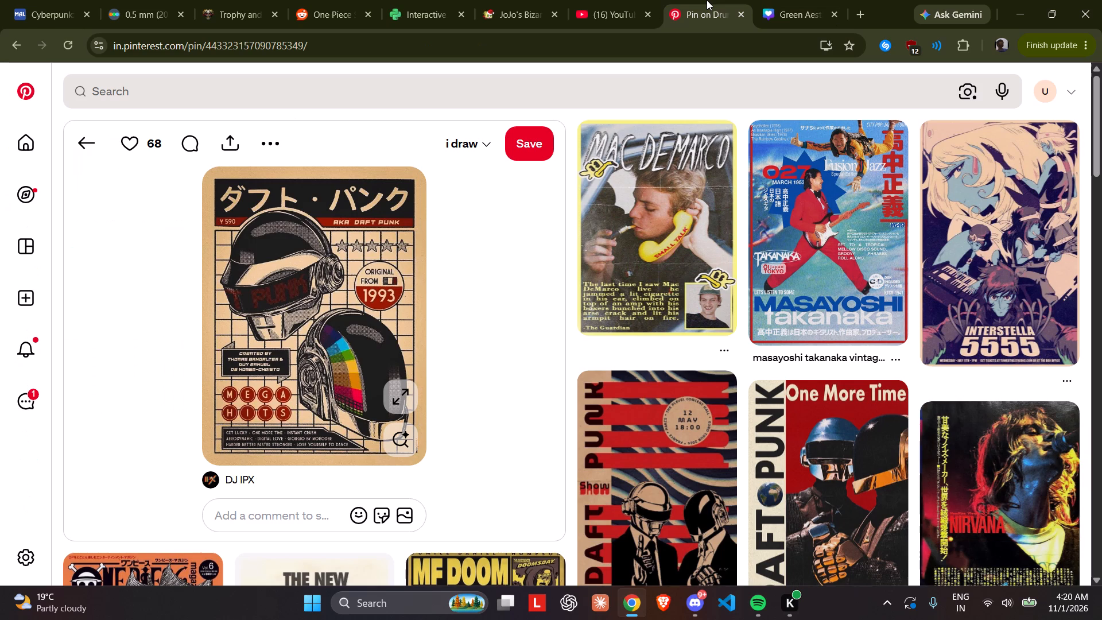
pyautogui.click(774, 1)
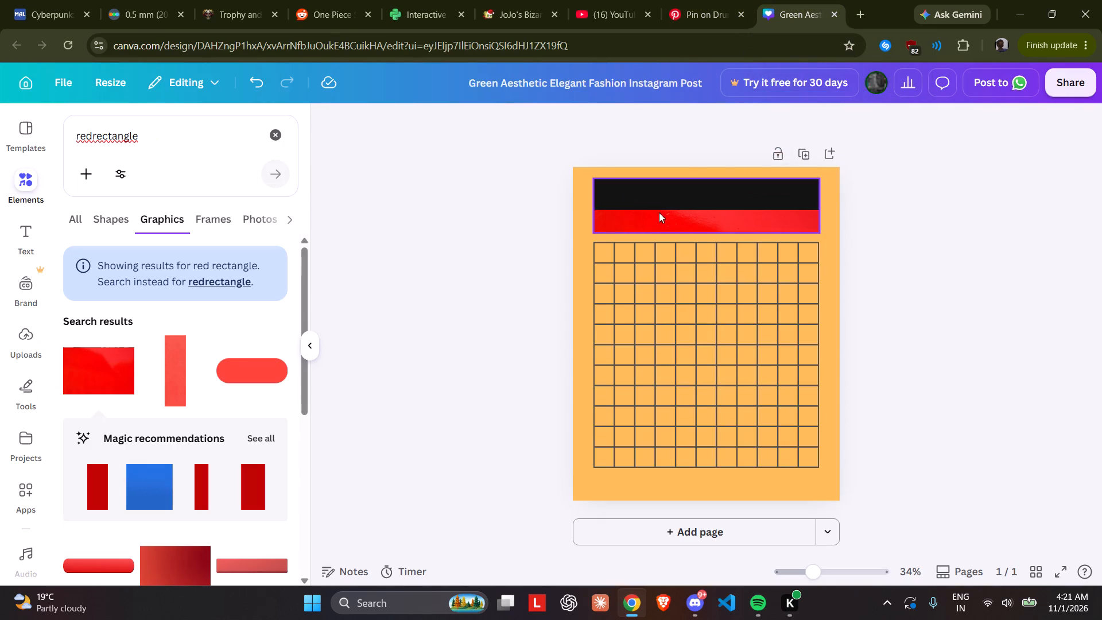
pyautogui.click(659, 215)
pyautogui.click(701, 233)
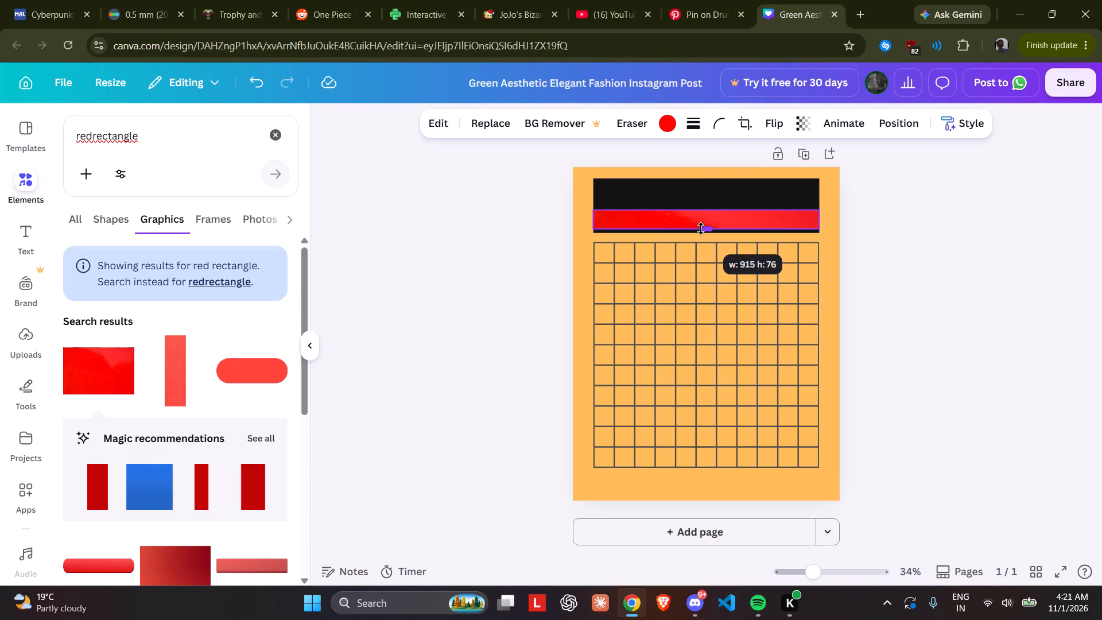
pyautogui.moveTo(707, 210); pyautogui.dragTo(707, 216)
pyautogui.click(941, 218)
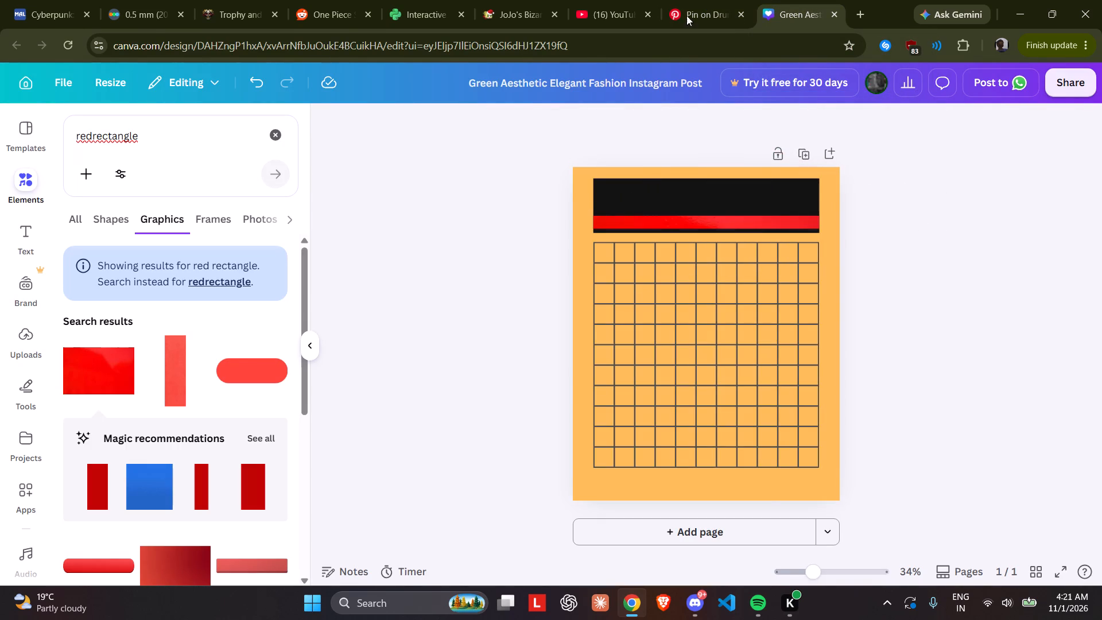
# Compare the header and red strip with the Daft Punk pin and examine how their edges line up with the grid.
pyautogui.click(696, 0)
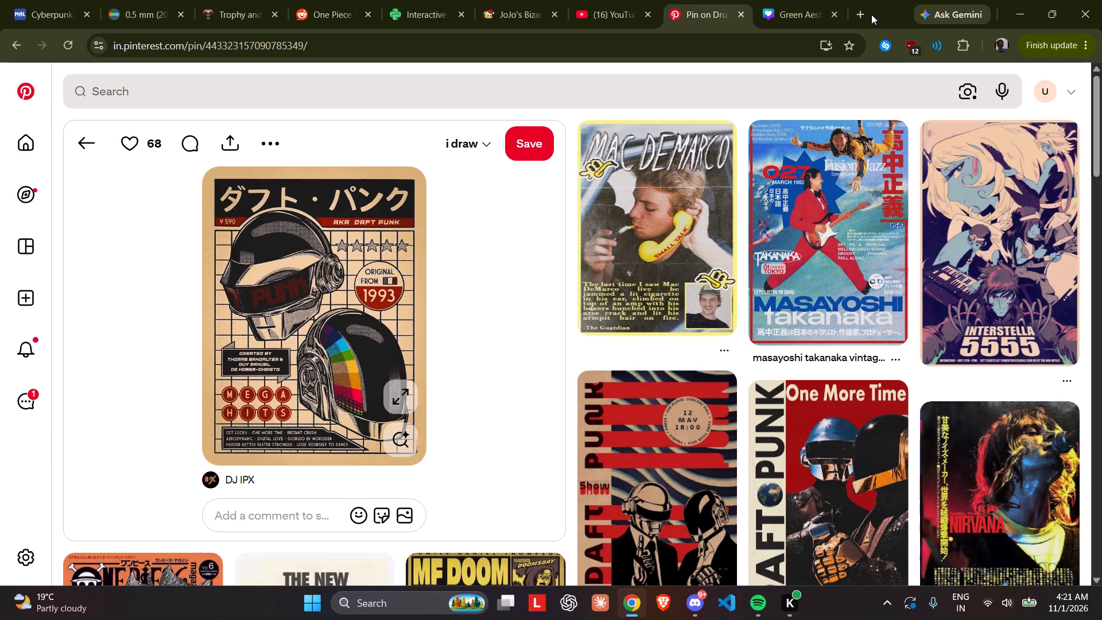
pyautogui.click(871, 14)
pyautogui.click(796, 19)
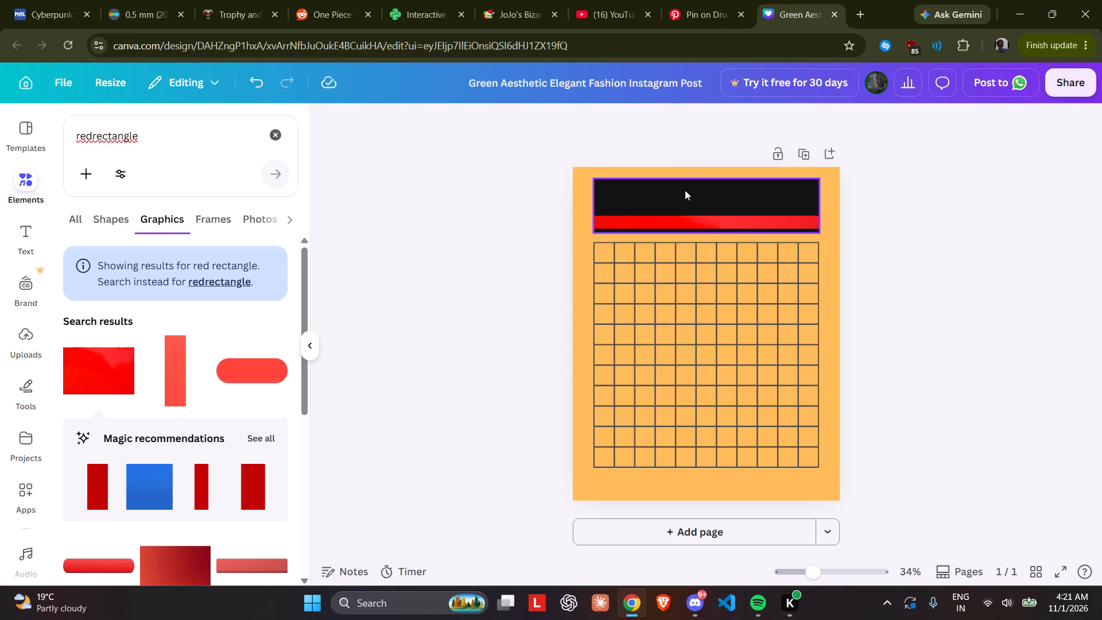
pyautogui.click(686, 224)
pyautogui.click(718, 0)
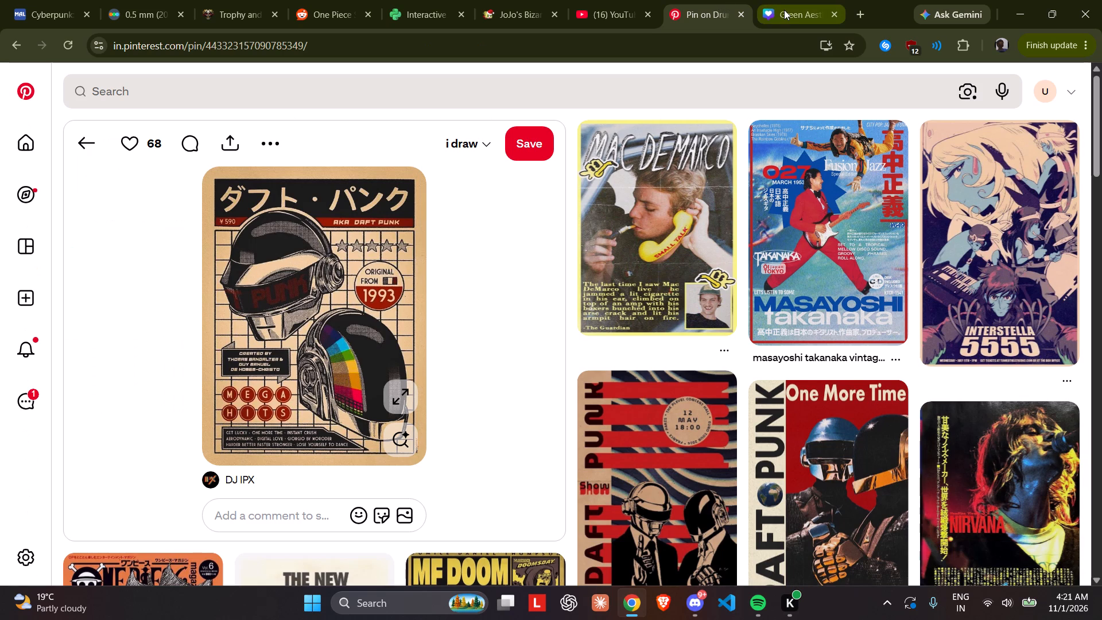
pyautogui.click(784, 10)
pyautogui.click(805, 228)
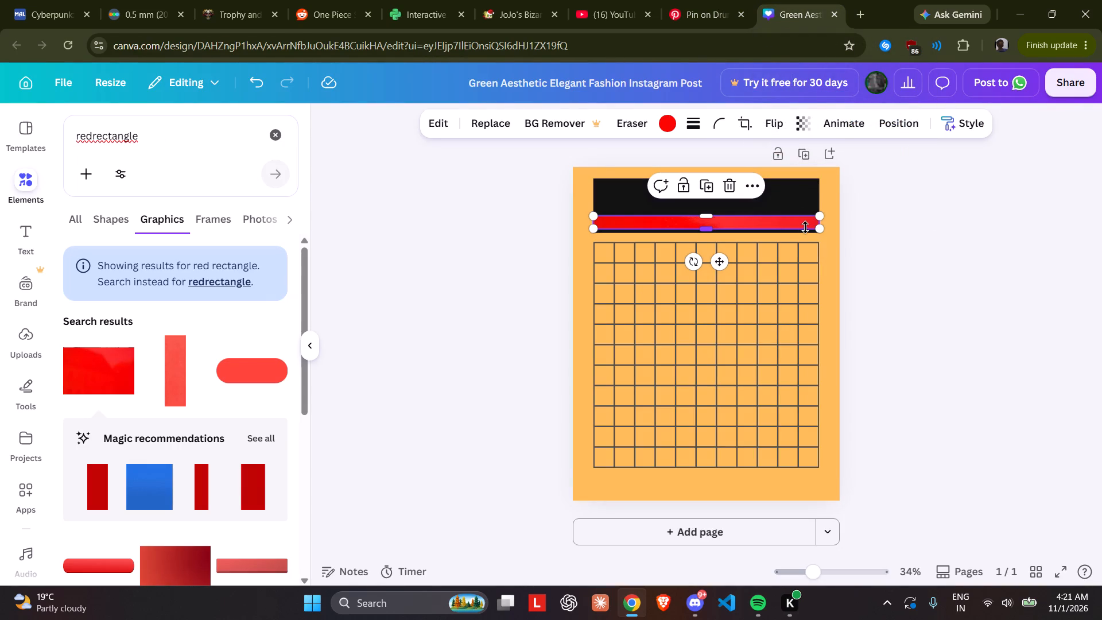
pyautogui.click(806, 222)
pyautogui.click(814, 192)
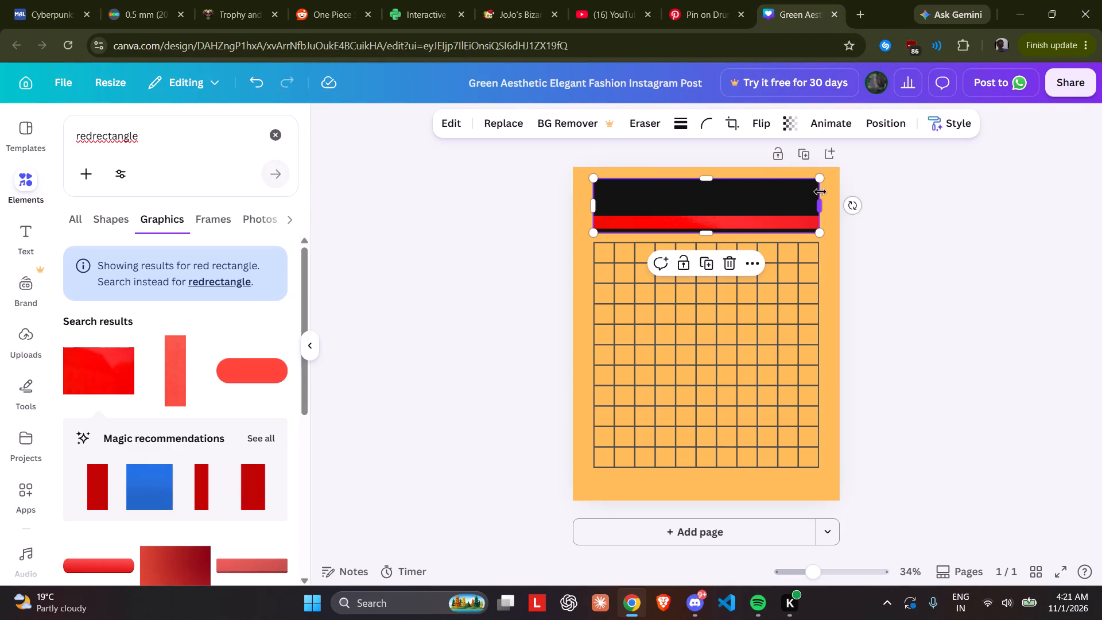
pyautogui.click(820, 201)
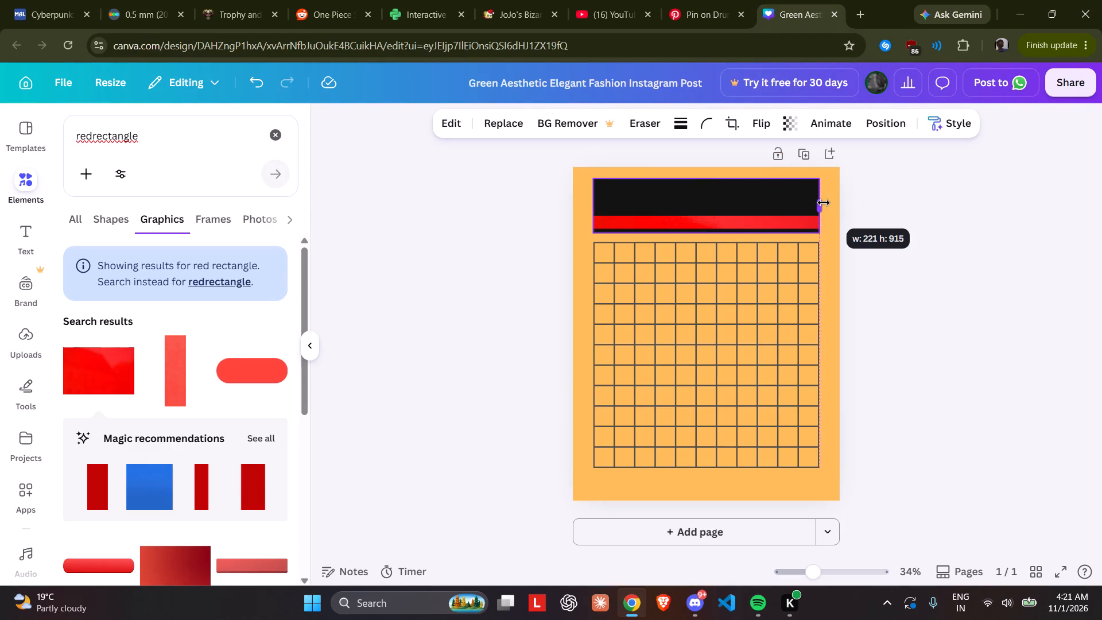
pyautogui.click(904, 203)
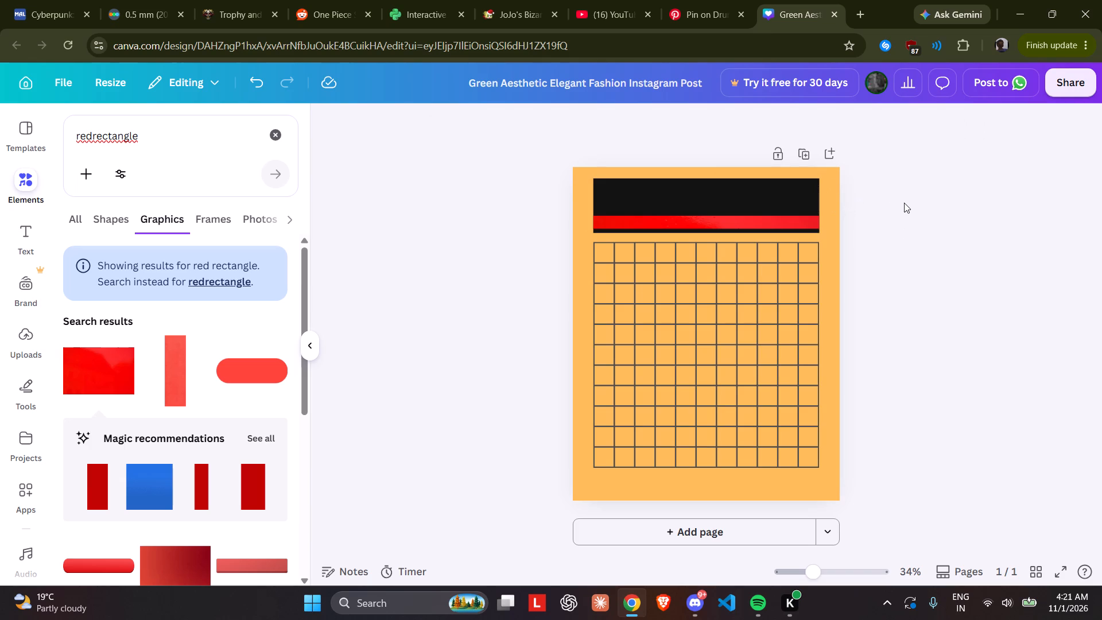
pyautogui.click(713, 224)
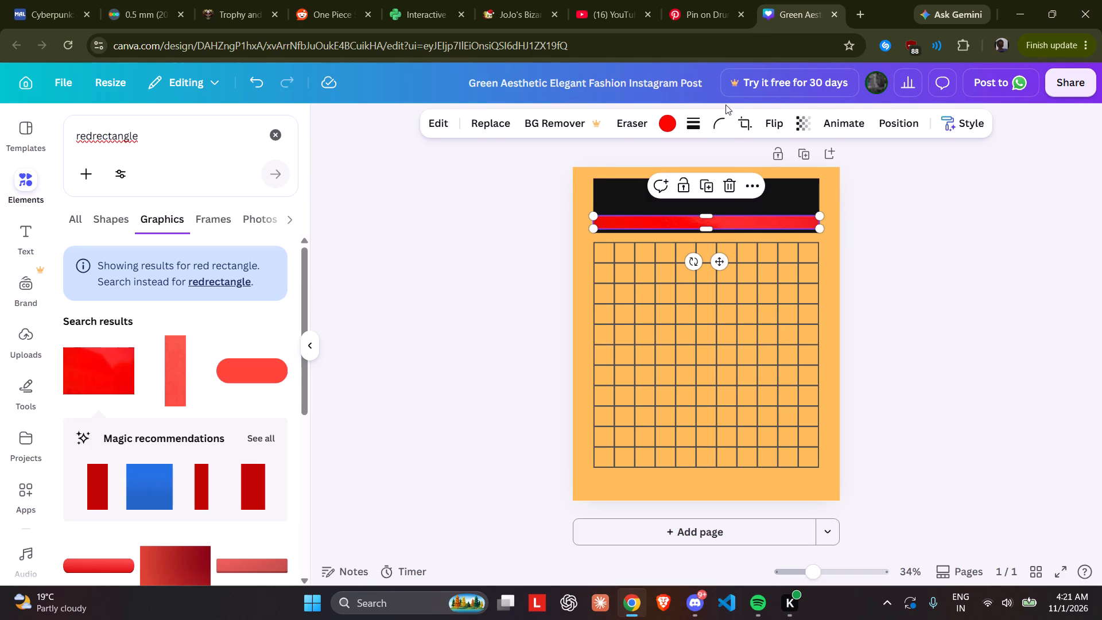
pyautogui.click(926, 177)
# Look through the image-editing options for the red strip for a way to change its colour and finish.
pyautogui.click(775, 221)
pyautogui.click(430, 121)
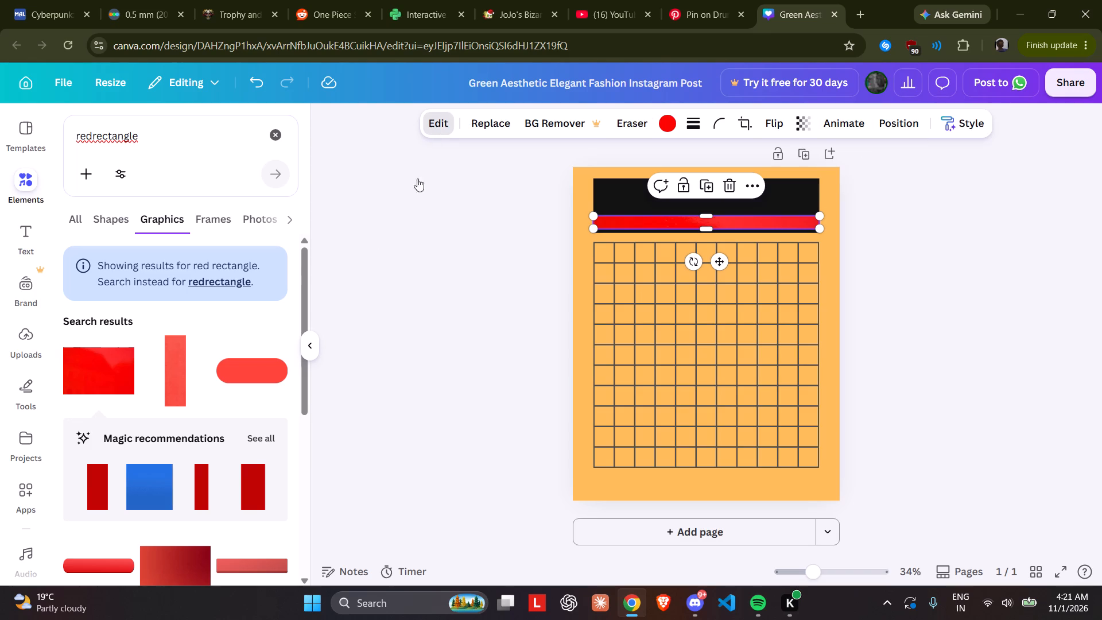
pyautogui.scroll(-4, 262, 313)
pyautogui.scroll(-2, 164, 329)
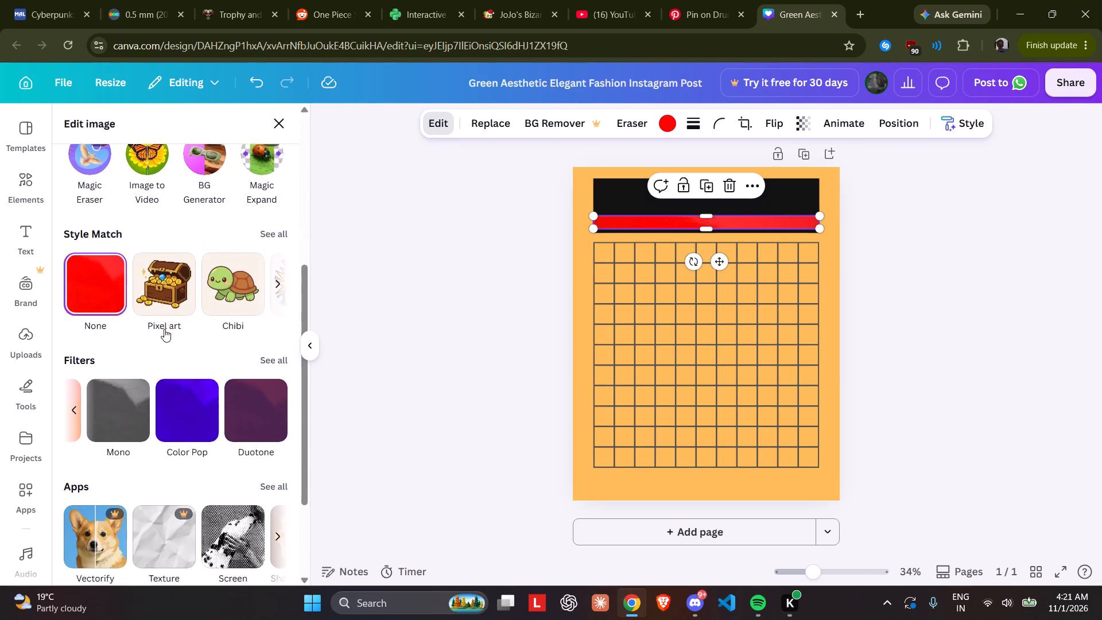
pyautogui.scroll(-3, 164, 329)
pyautogui.scroll(-4, 173, 374)
pyautogui.scroll(2, 176, 398)
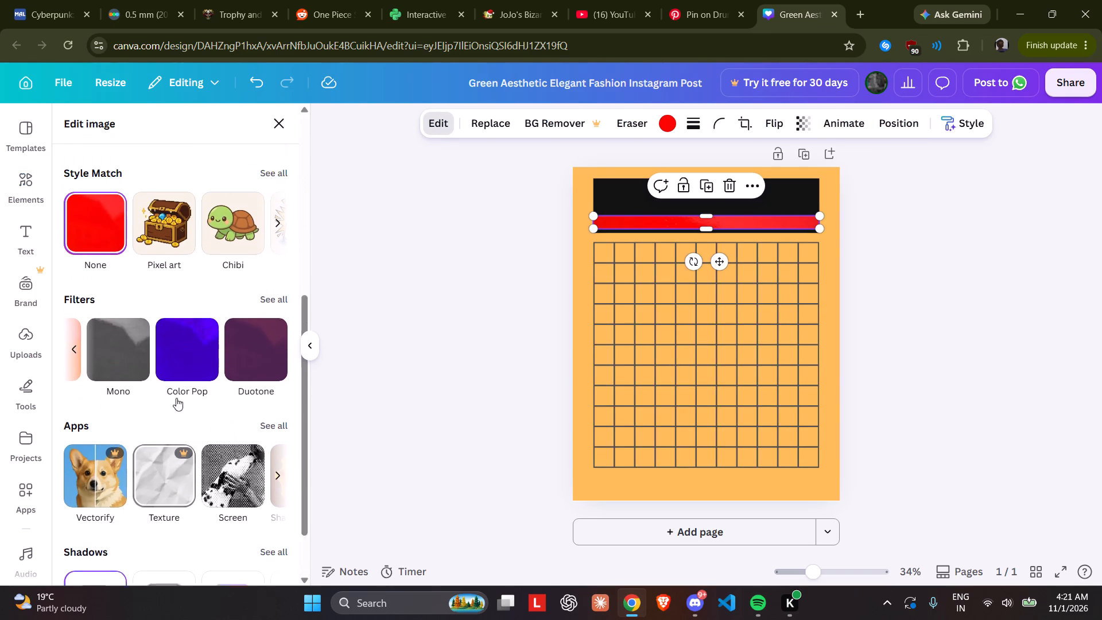
pyautogui.scroll(3, 176, 398)
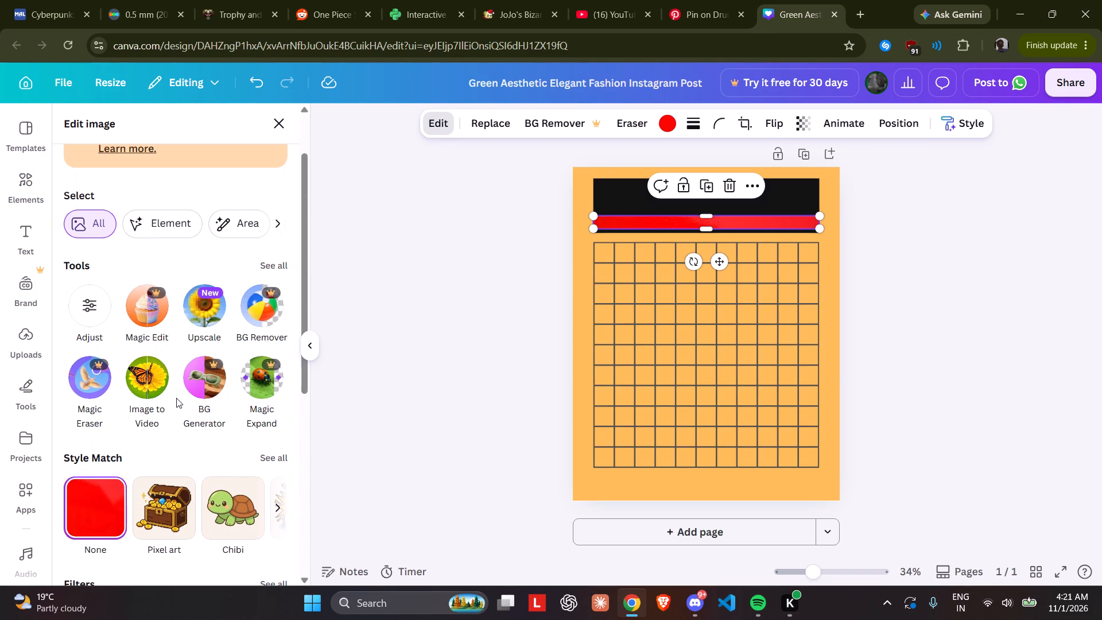
pyautogui.scroll(-10, 176, 398)
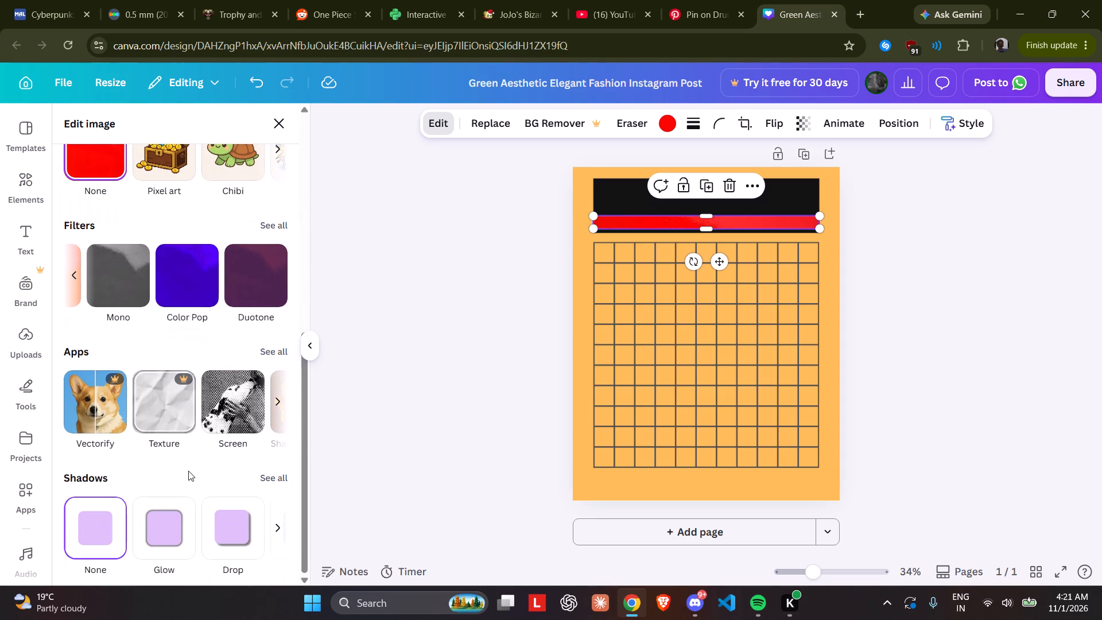
pyautogui.scroll(4, 188, 471)
# Browse the full set of filters for the red strip, from Warm and Cool through Vintage to Duotone.
pyautogui.click(268, 512)
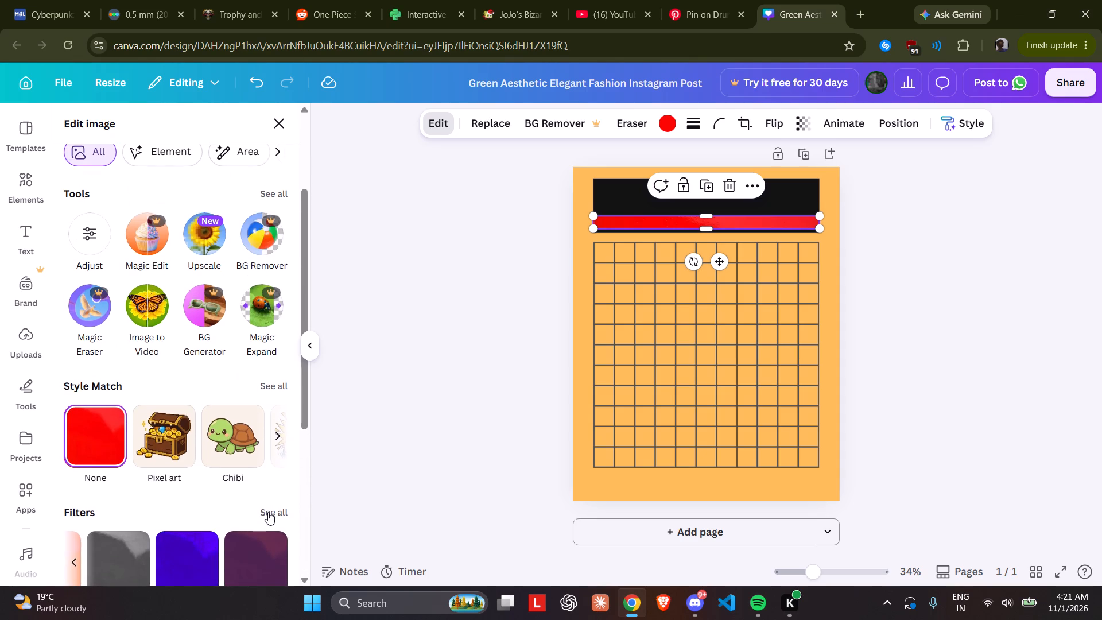
pyautogui.scroll(-3, 184, 454)
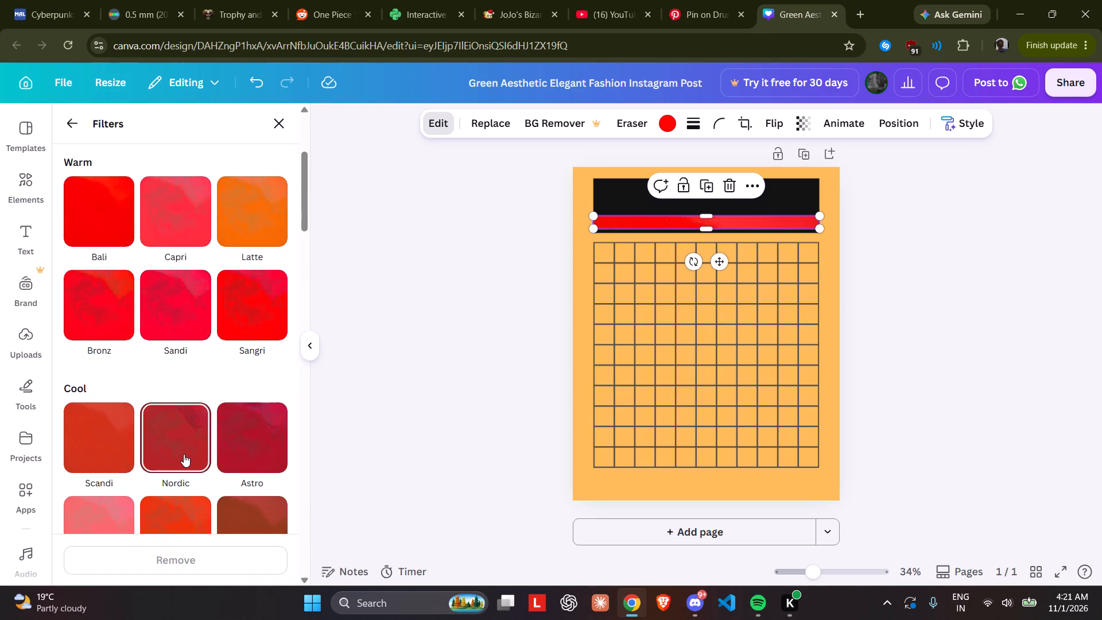
pyautogui.scroll(-12, 184, 454)
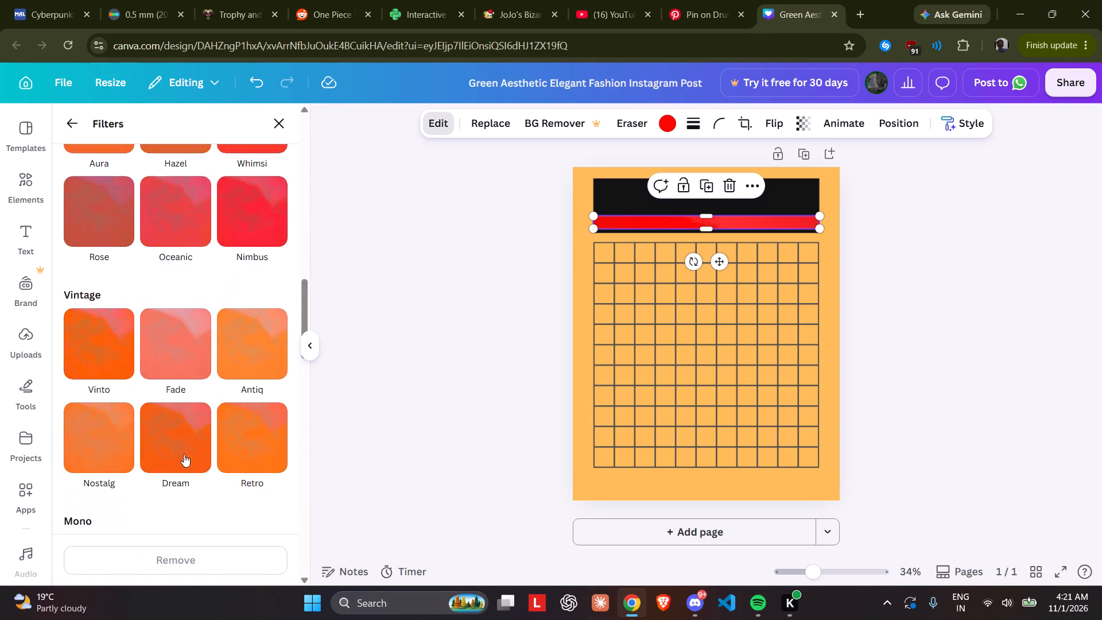
pyautogui.scroll(-8, 184, 454)
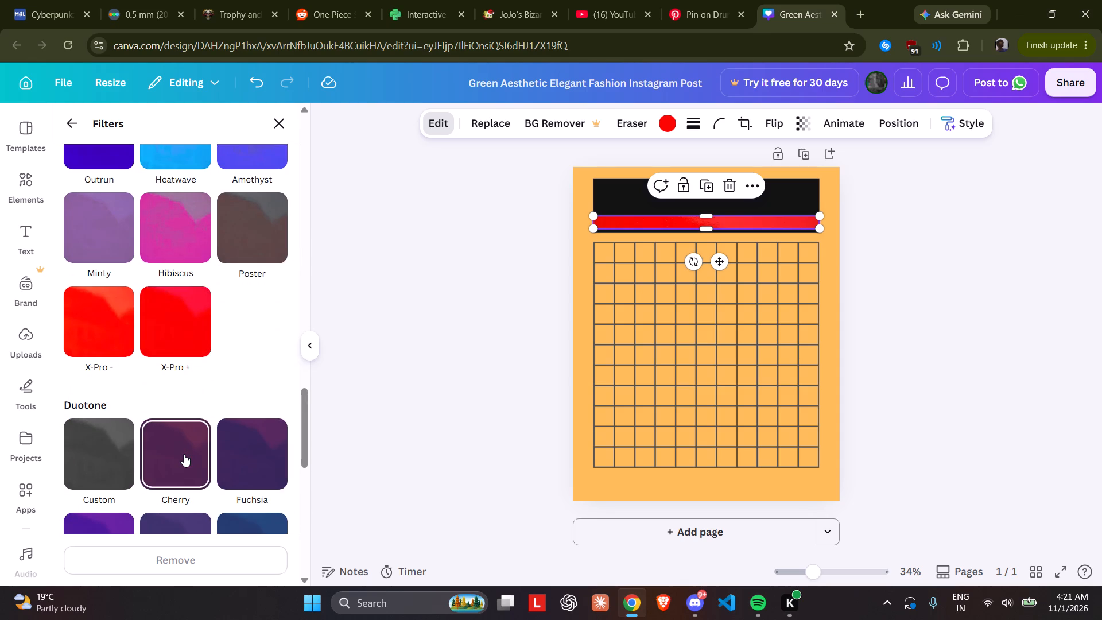
pyautogui.click(184, 454)
pyautogui.click(76, 120)
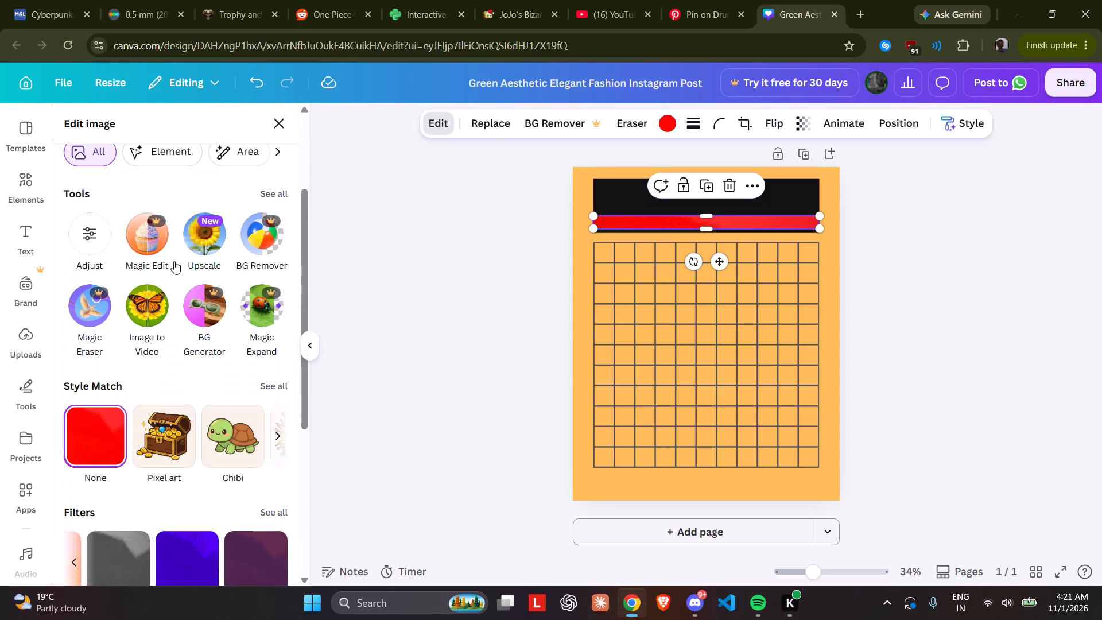
# Adjust the red strip's white balance to a cooler temperature of -69.
pyautogui.scroll(3, 195, 297)
pyautogui.click(98, 381)
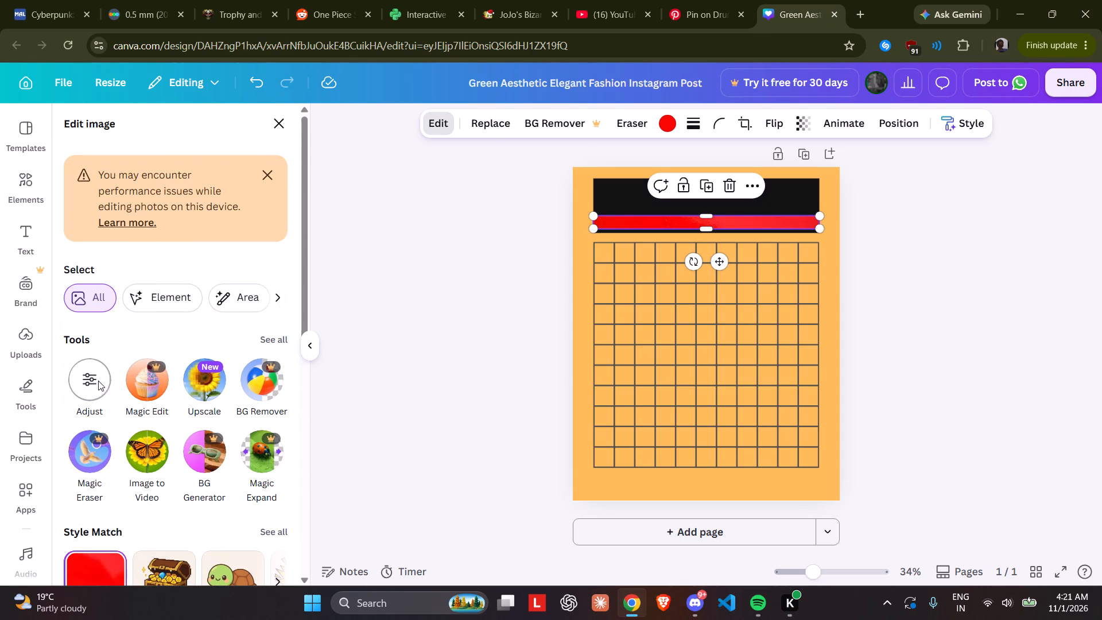
pyautogui.moveTo(145, 420); pyautogui.dragTo(94, 429)
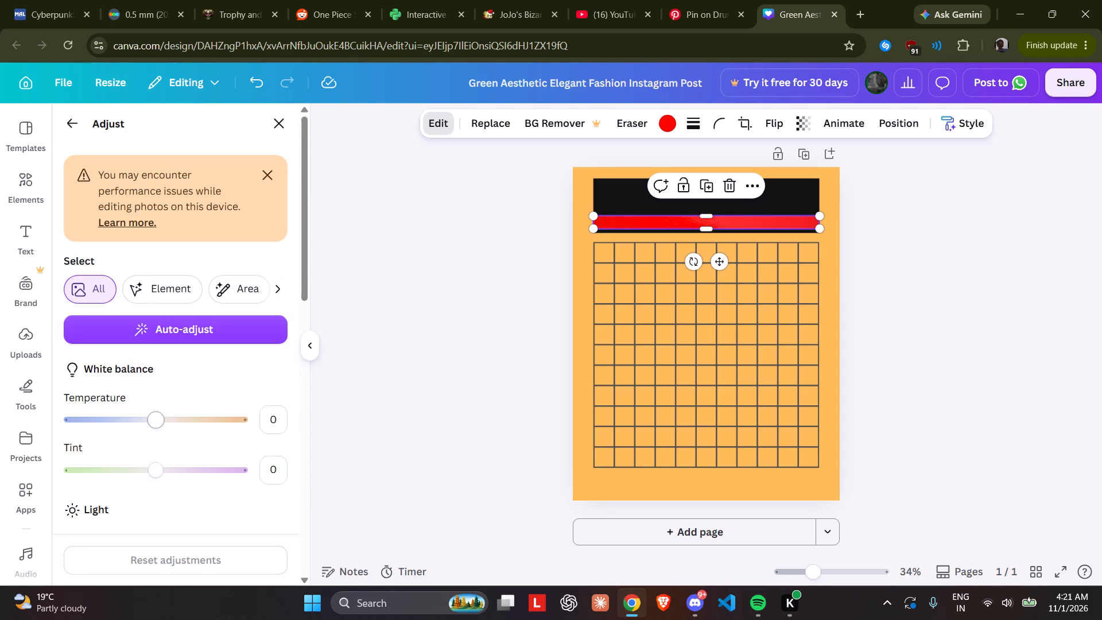
pyautogui.moveTo(94, 429); pyautogui.dragTo(96, 429)
# Darken the red strip's light settings: brightness -38, contrast -35, highlights -32, shadows -24 and whites about -17.
pyautogui.scroll(-3, 155, 439)
pyautogui.moveTo(152, 346); pyautogui.dragTo(123, 338)
pyautogui.moveTo(162, 397); pyautogui.dragTo(126, 392)
pyautogui.moveTo(161, 446); pyautogui.dragTo(128, 440)
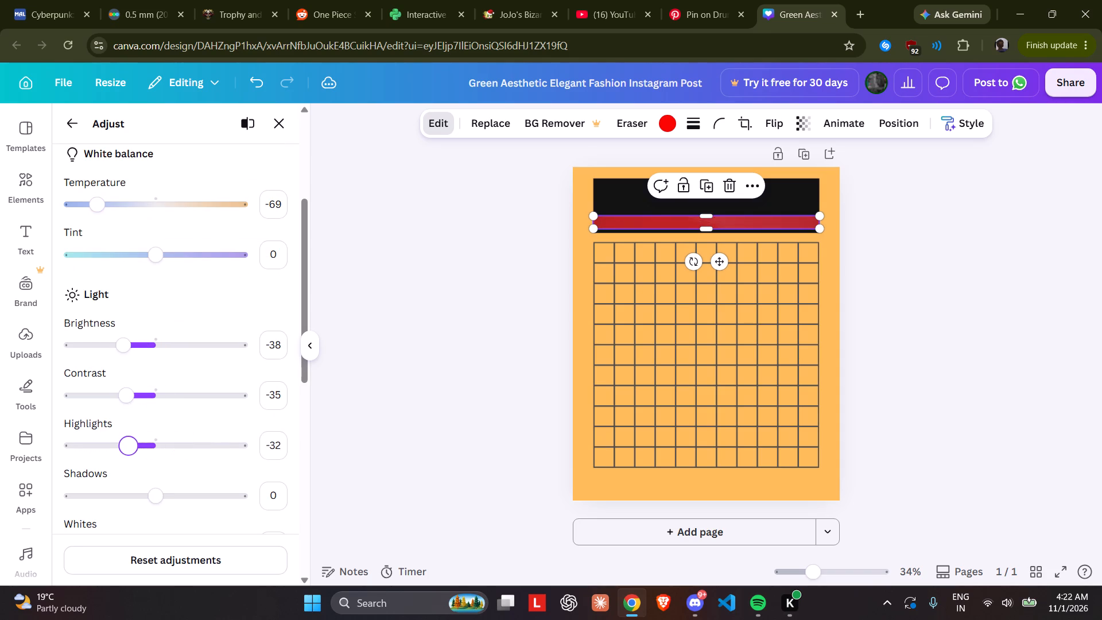
pyautogui.scroll(-2, 126, 440)
pyautogui.moveTo(156, 352); pyautogui.dragTo(139, 350)
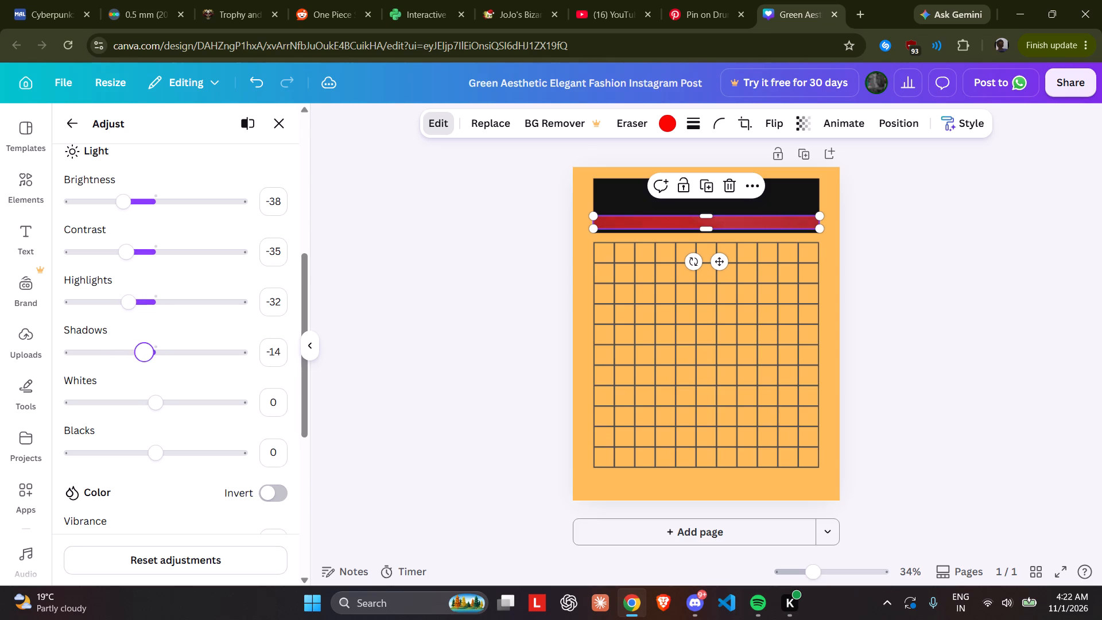
pyautogui.moveTo(139, 350); pyautogui.dragTo(135, 349)
pyautogui.moveTo(165, 413); pyautogui.dragTo(139, 407)
# Set the red strip's sharpness to 83 and raise its clarity to over 70, then close its adjustments.
pyautogui.scroll(-6, 164, 445)
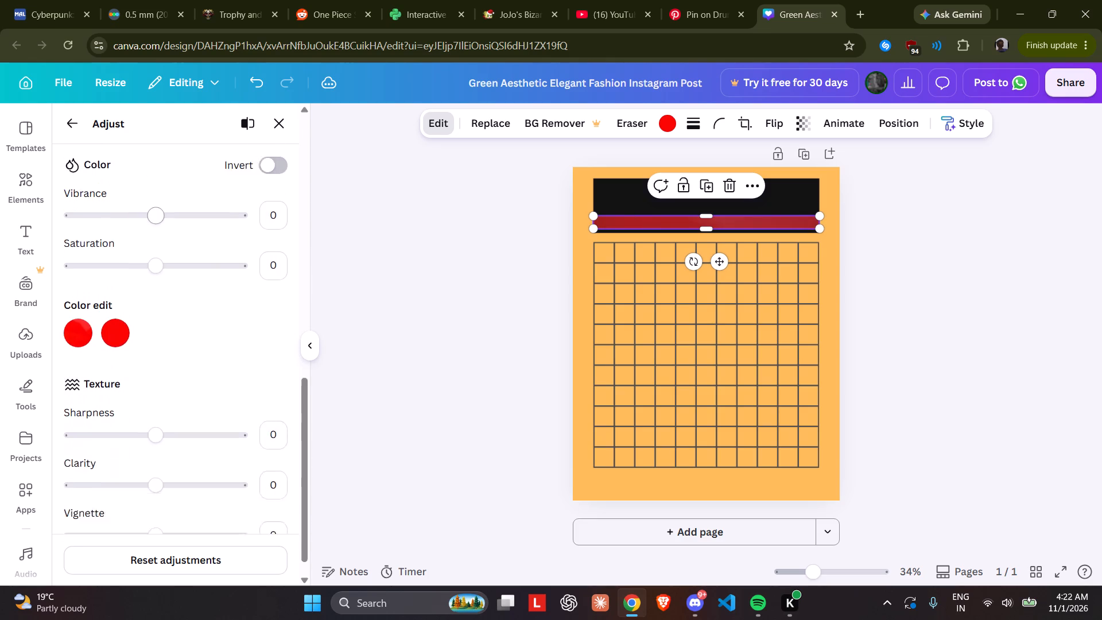
pyautogui.moveTo(157, 405); pyautogui.dragTo(227, 417)
pyautogui.moveTo(180, 454); pyautogui.dragTo(217, 455)
pyautogui.scroll(-3, 217, 455)
pyautogui.moveTo(217, 455); pyautogui.dragTo(222, 455)
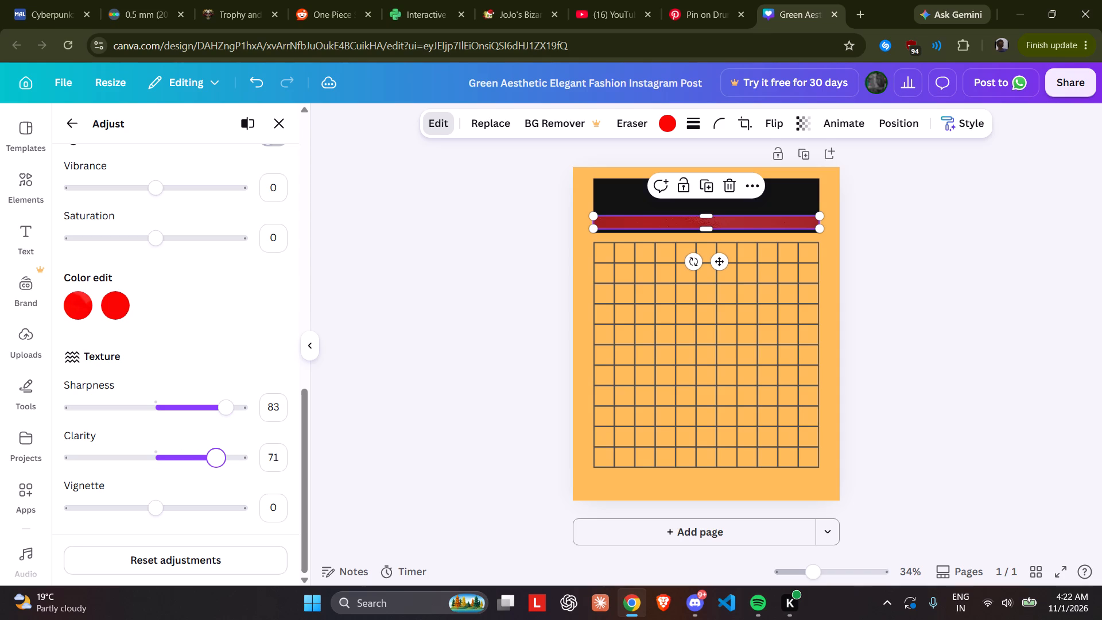
pyautogui.moveTo(222, 455); pyautogui.dragTo(226, 455)
pyautogui.click(350, 378)
pyautogui.click(367, 369)
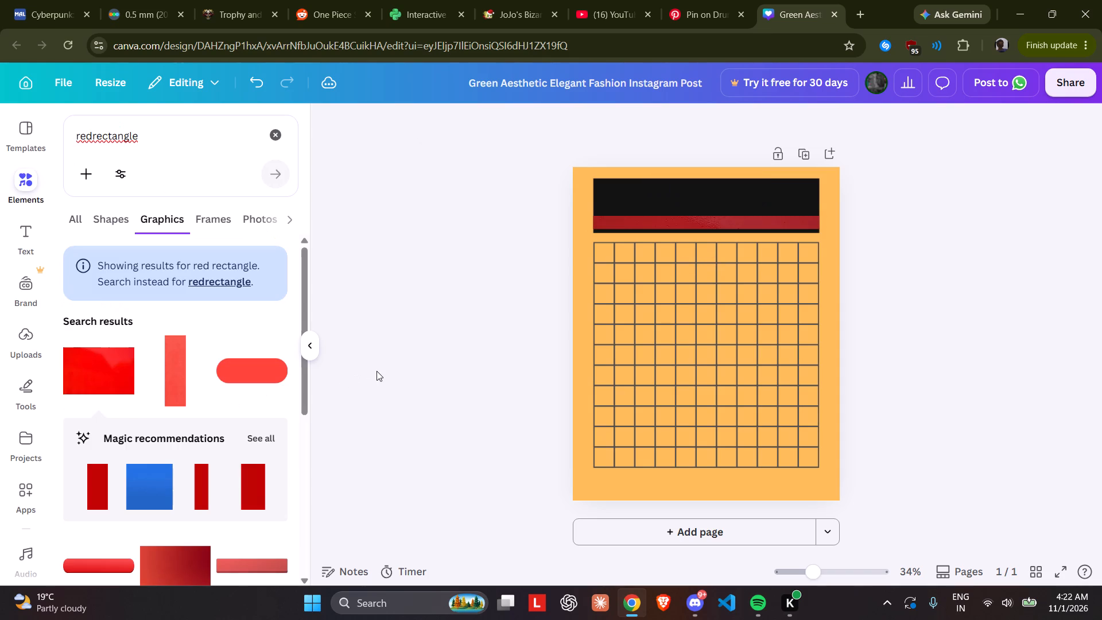
pyautogui.click(748, 196)
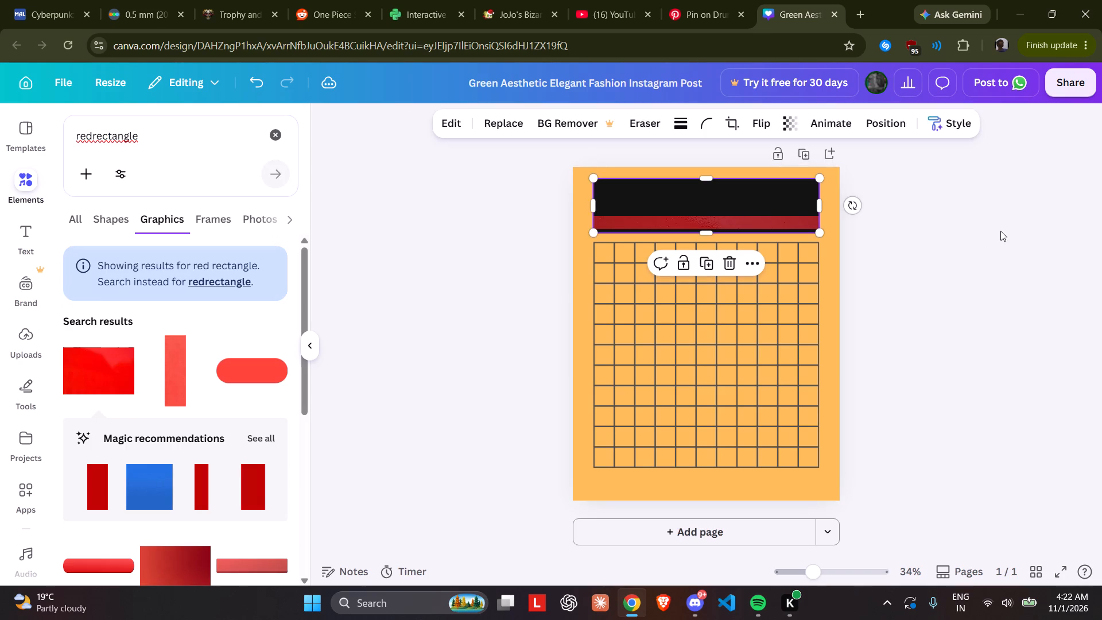
pyautogui.click(1000, 231)
# Return to the Daft Punk reference pin and open the Pinterest home page in a separate tab.
pyautogui.click(696, 0)
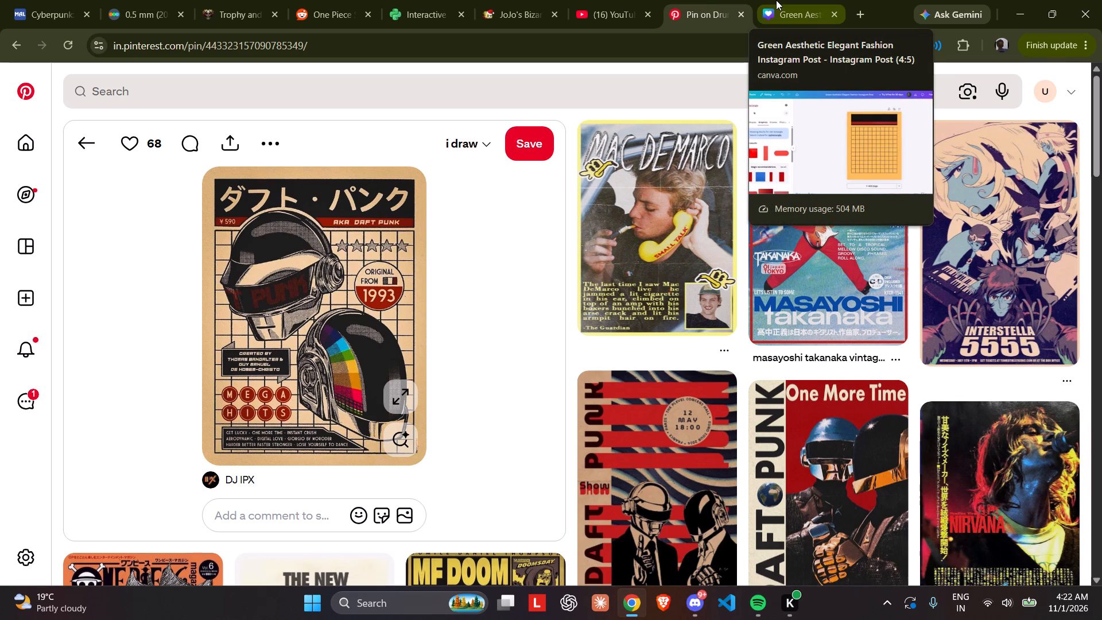
pyautogui.scroll(-2, 500, 170)
pyautogui.scroll(4, 500, 170)
pyautogui.moveTo(34, 96); pyautogui.dragTo(656, 13)
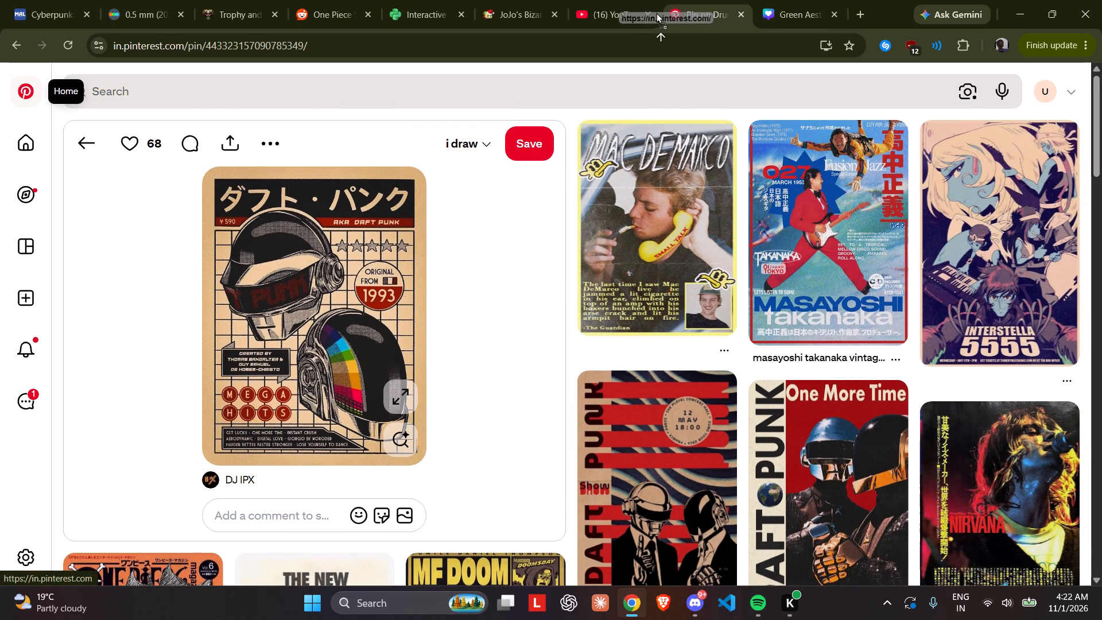
pyautogui.moveTo(656, 13); pyautogui.dragTo(657, 11)
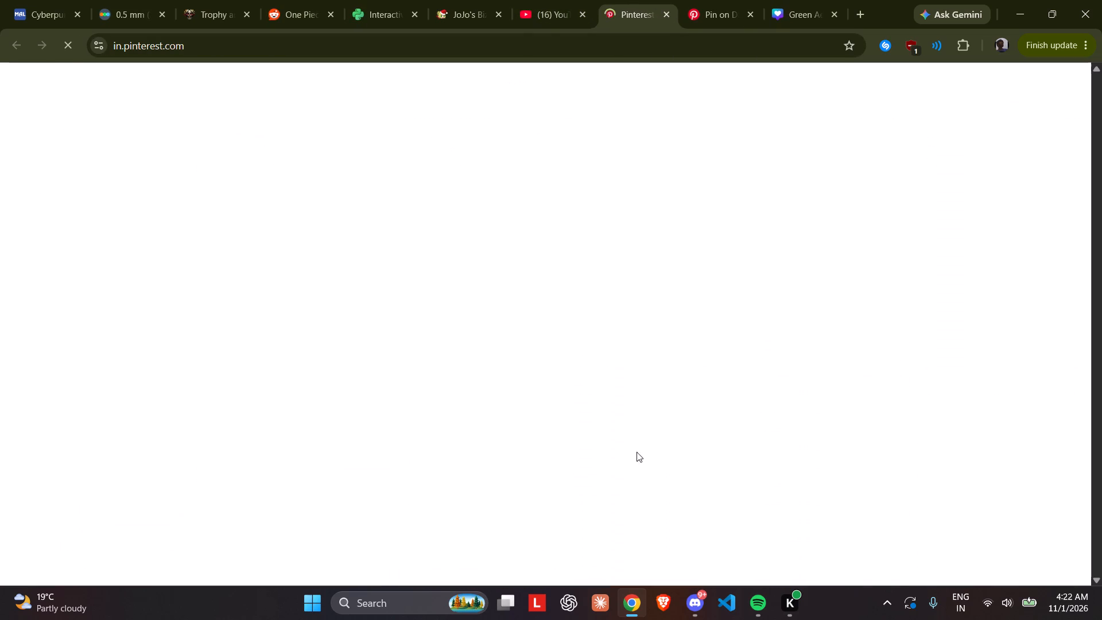
# Search Pinterest for "daft punk" and look through the resulting pins for artwork that suits the poster.
pyautogui.click(562, 92)
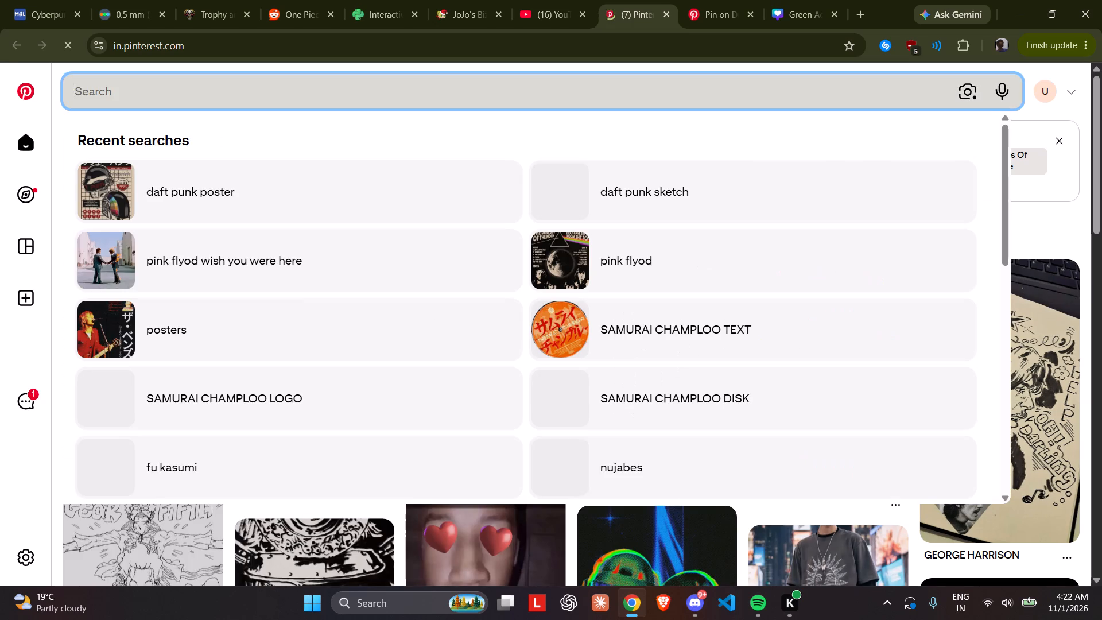
pyautogui.write('daft punk')
pyautogui.press('Return')
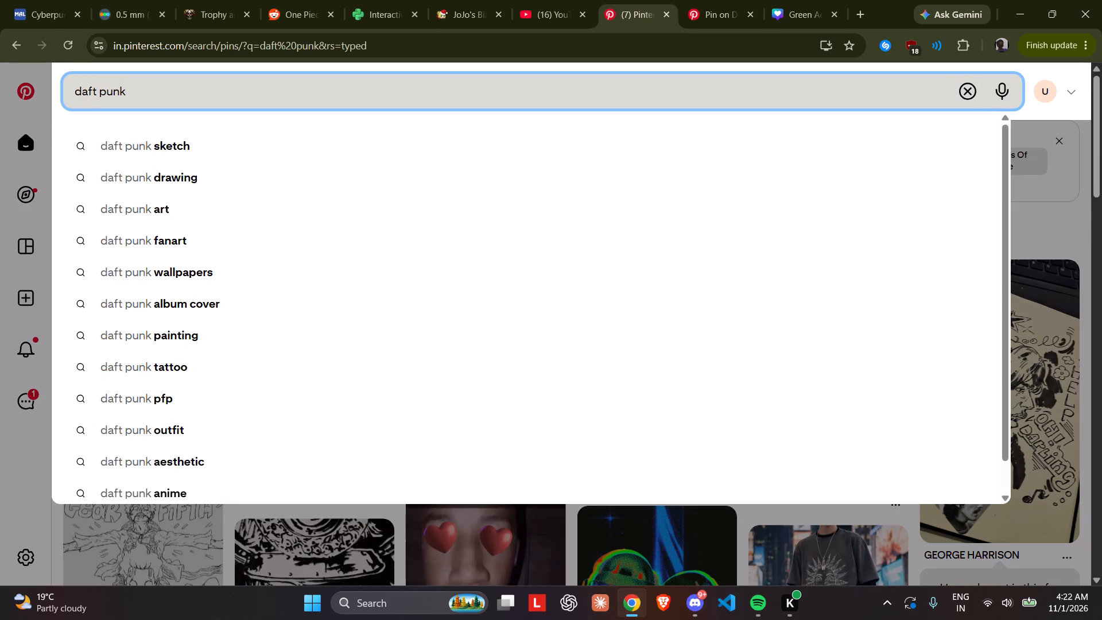
pyautogui.press('Return')
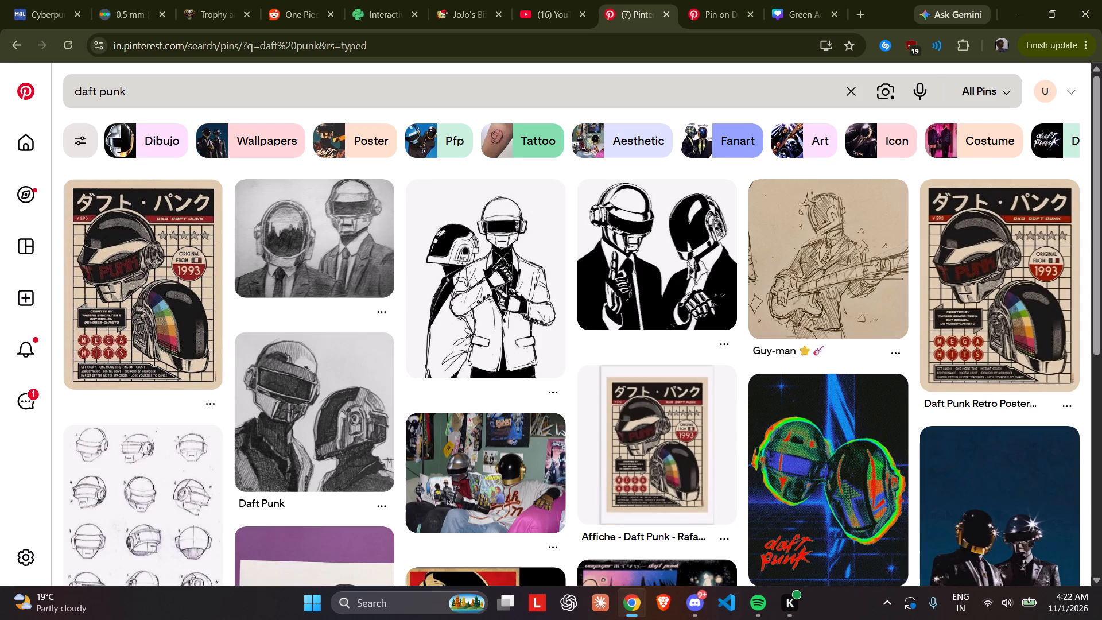
pyautogui.scroll(-3, 832, 232)
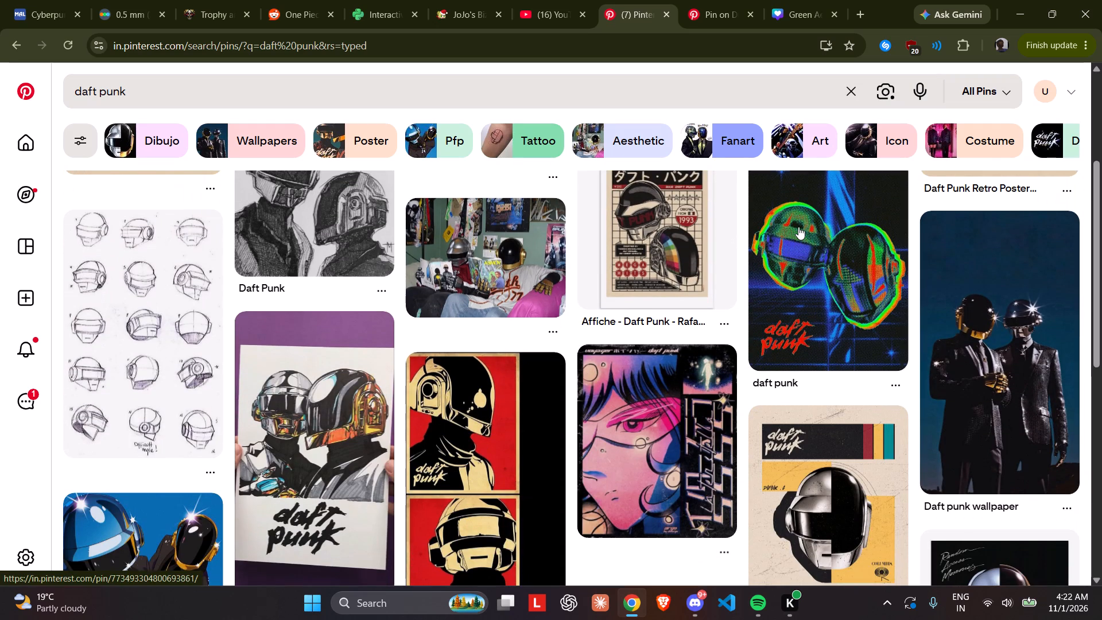
pyautogui.scroll(-2, 798, 227)
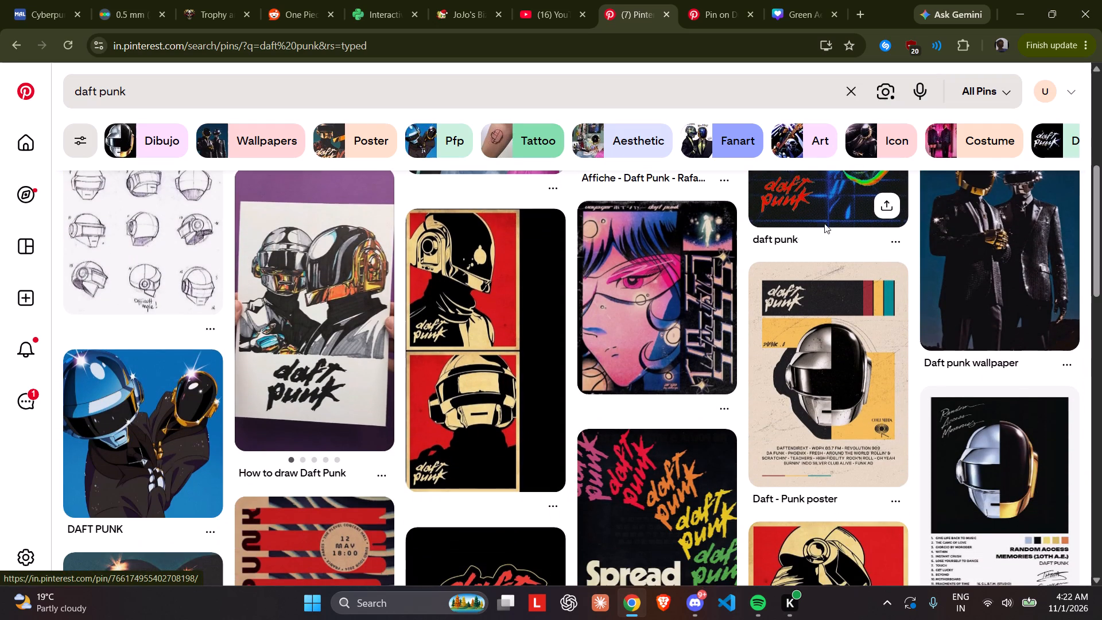
pyautogui.scroll(-2, 835, 207)
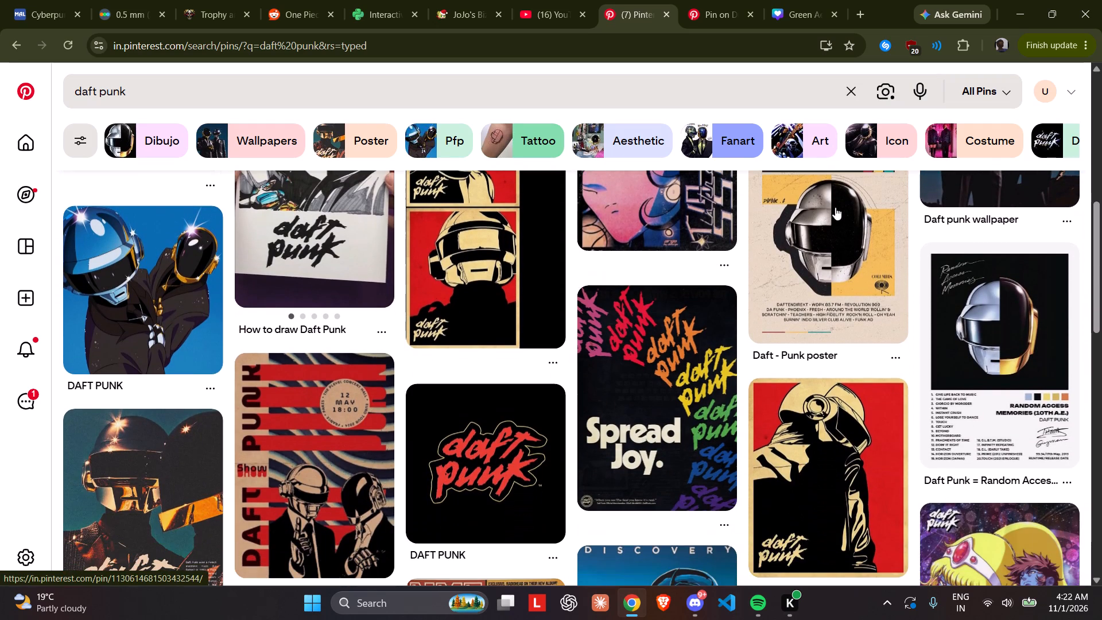
pyautogui.scroll(-2, 748, 300)
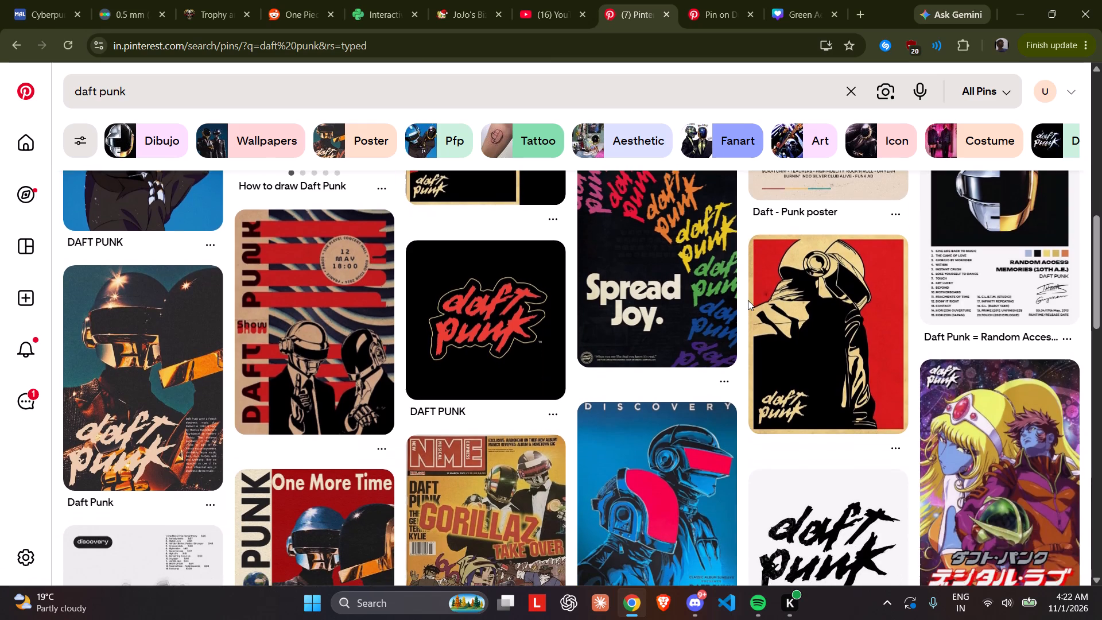
pyautogui.scroll(-5, 748, 300)
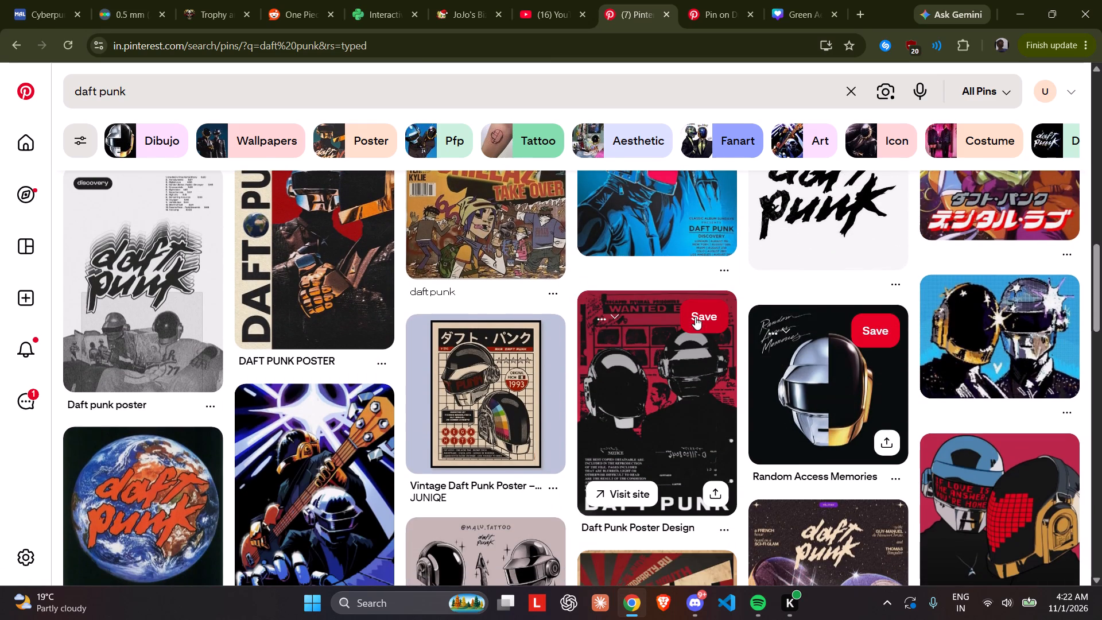
pyautogui.scroll(-6, 695, 317)
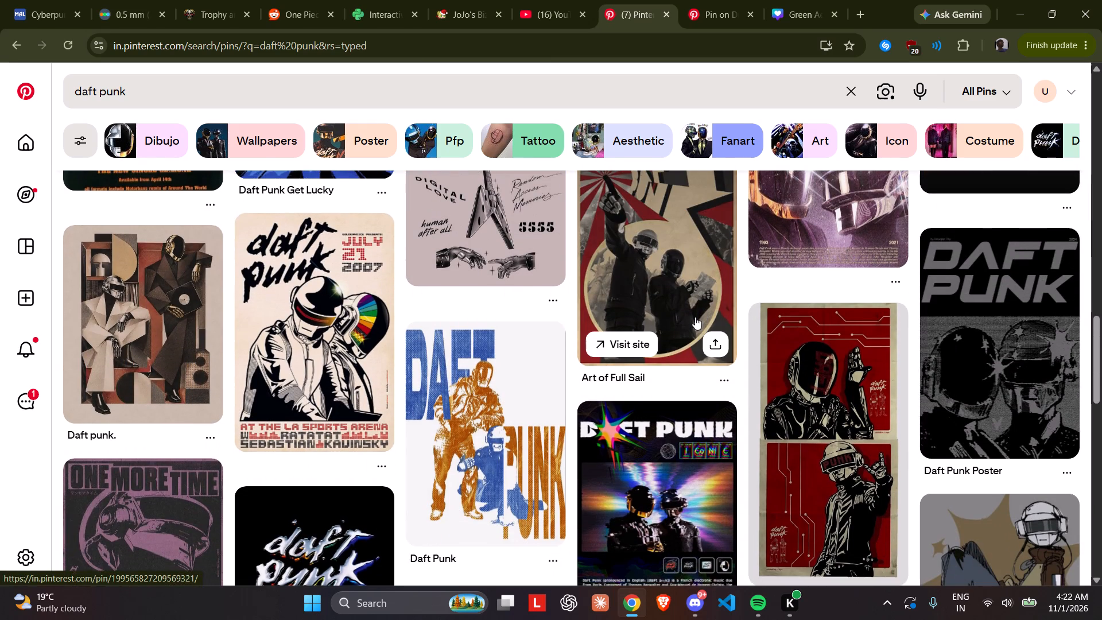
pyautogui.scroll(-4, 695, 317)
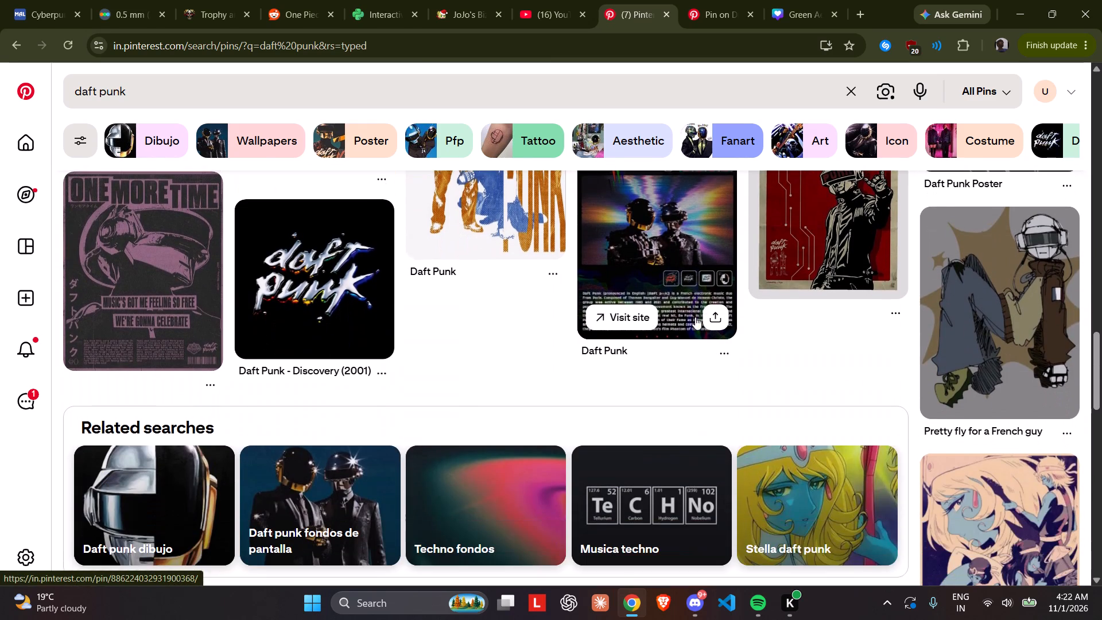
pyautogui.scroll(-7, 695, 317)
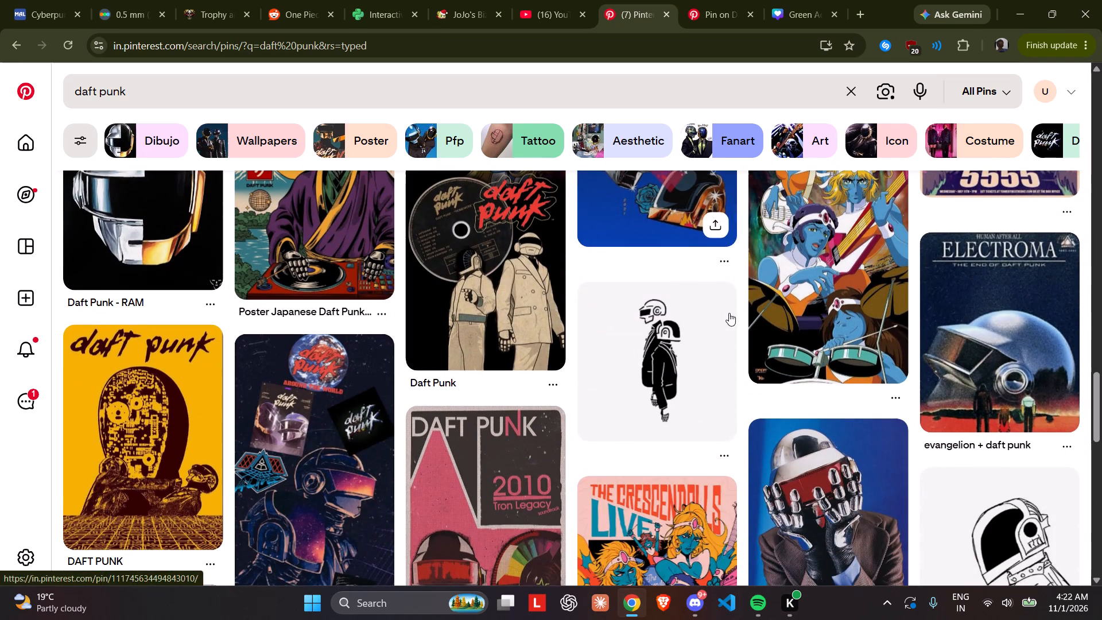
# Narrow the results to Dibujo, open the "Daft Punk - RAM" split-helmet pin, and save its image to the Desktop as a JPEG.
pyautogui.click(166, 134)
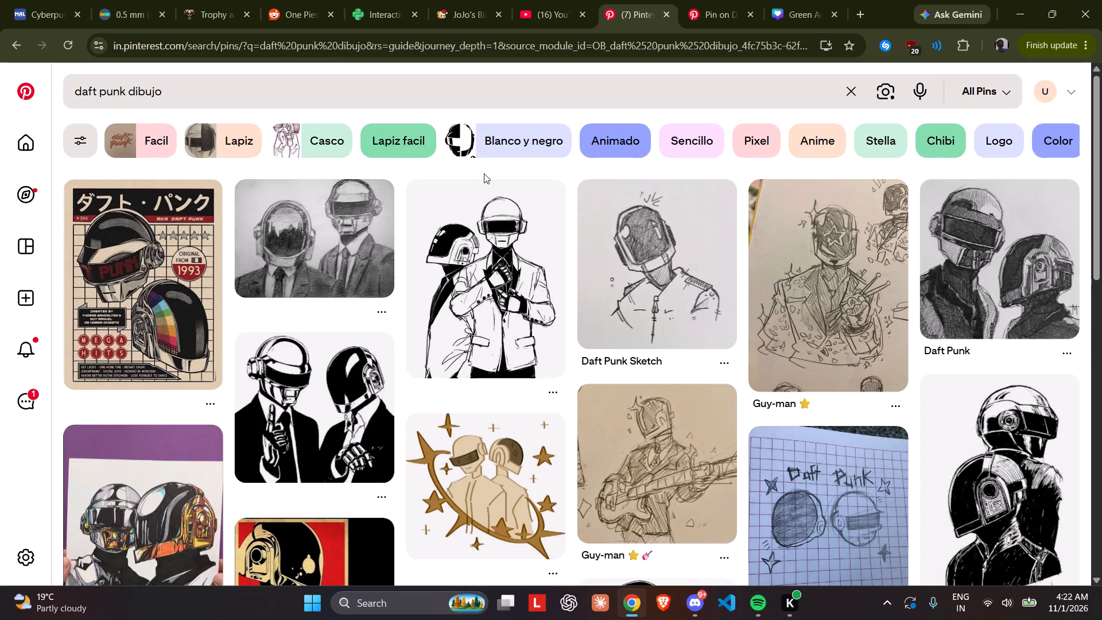
pyautogui.scroll(-6, 484, 173)
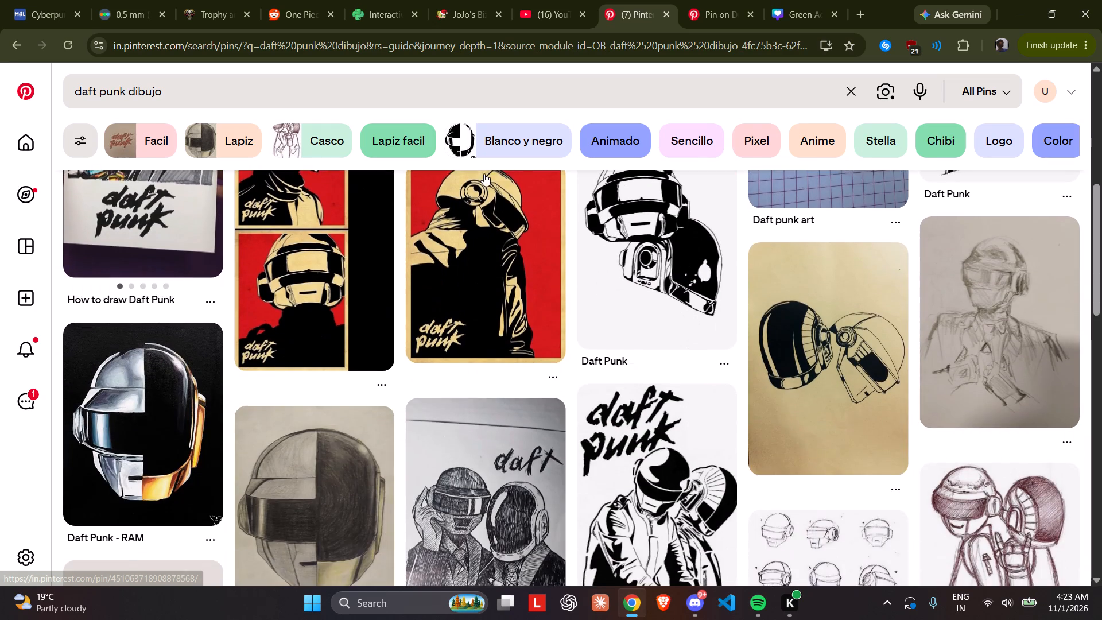
pyautogui.scroll(-2, 484, 173)
pyautogui.rightClick(125, 241)
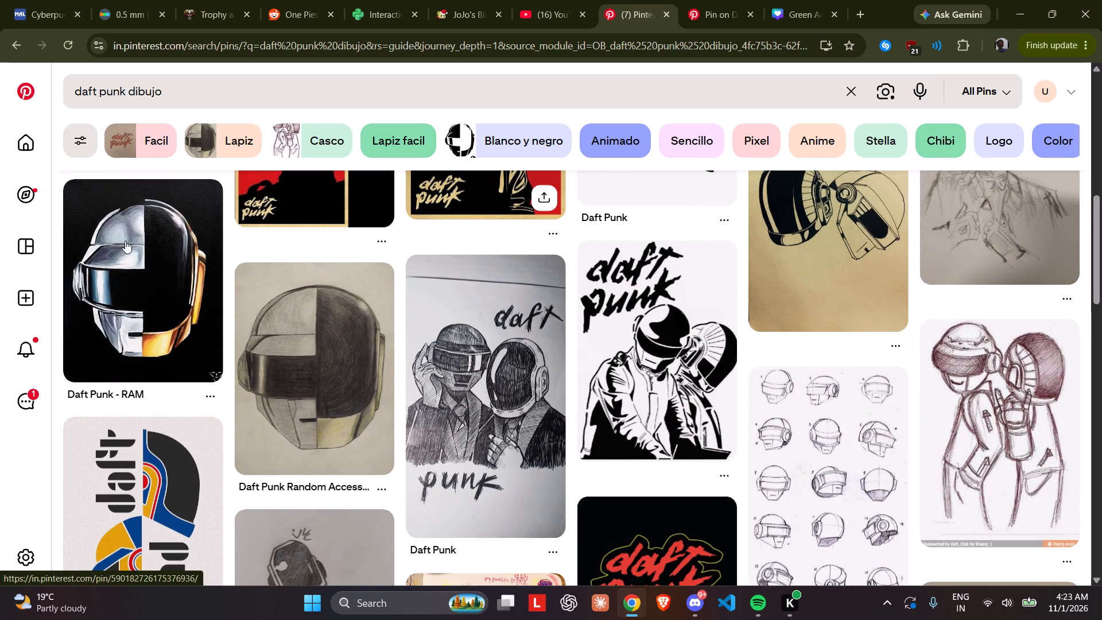
pyautogui.click(116, 243)
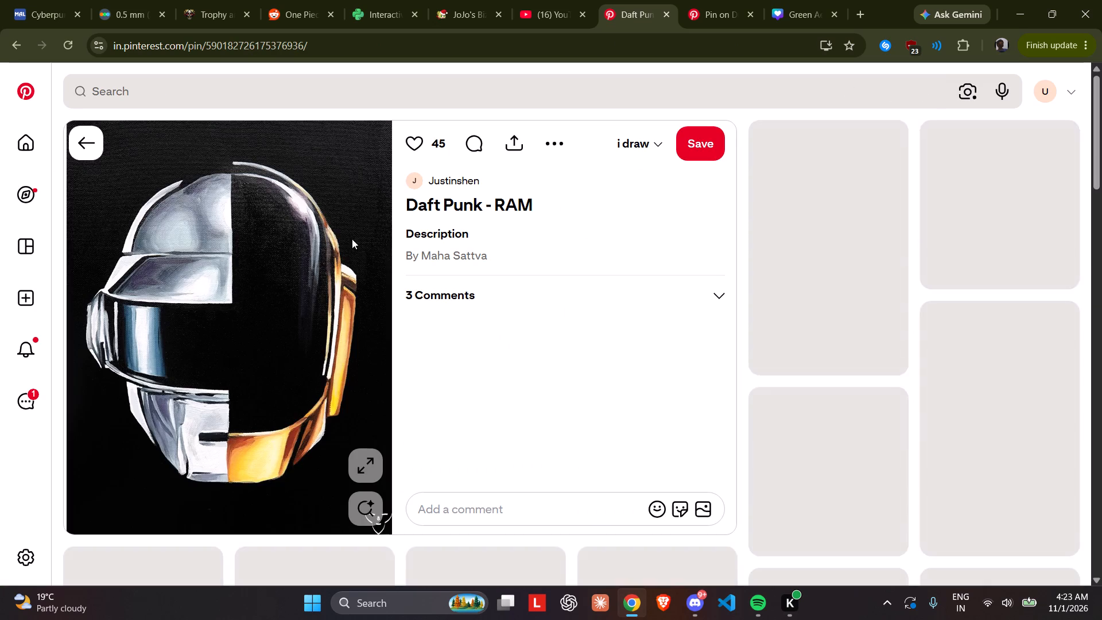
pyautogui.rightClick(230, 258)
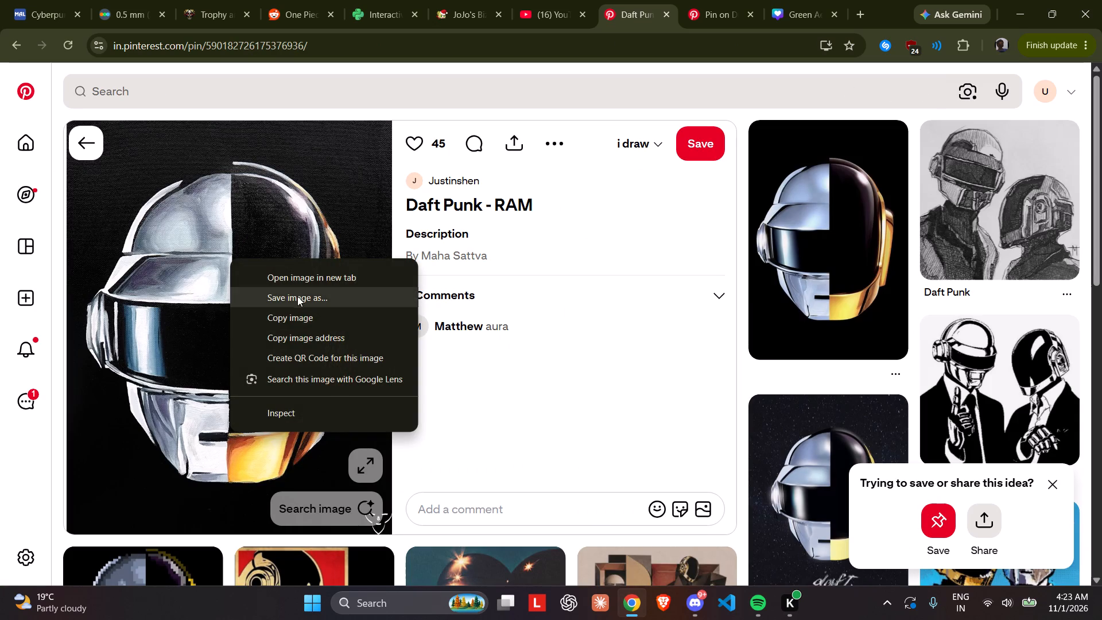
pyautogui.click(297, 296)
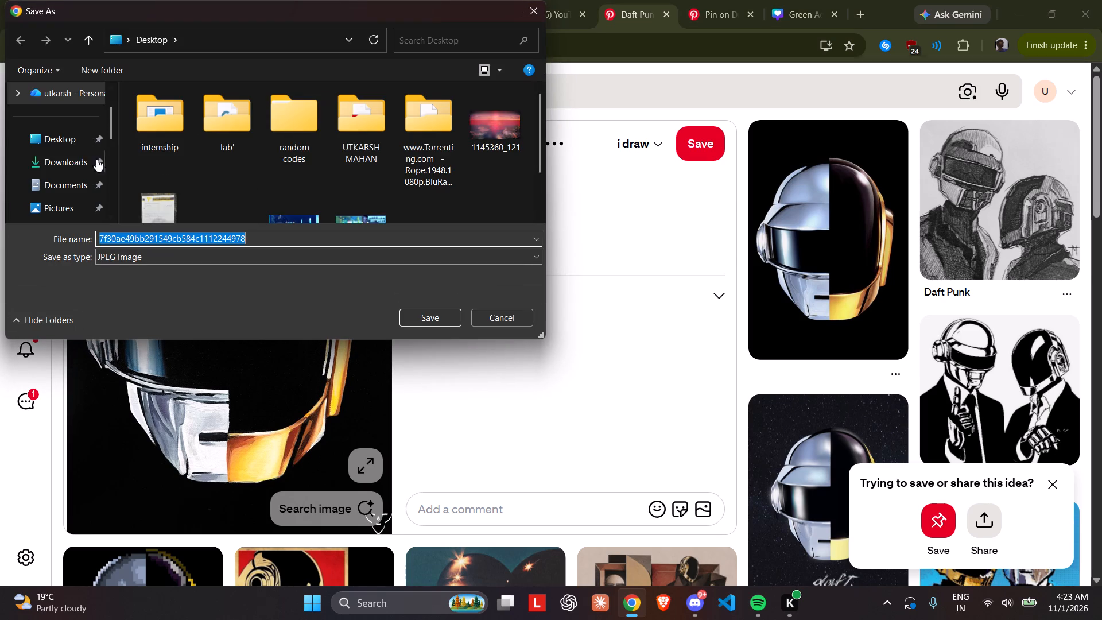
pyautogui.click(86, 144)
pyautogui.click(412, 319)
# Look through the related pins under "Daft Punk - RAM" for more helmet artwork.
pyautogui.scroll(-3, 969, 325)
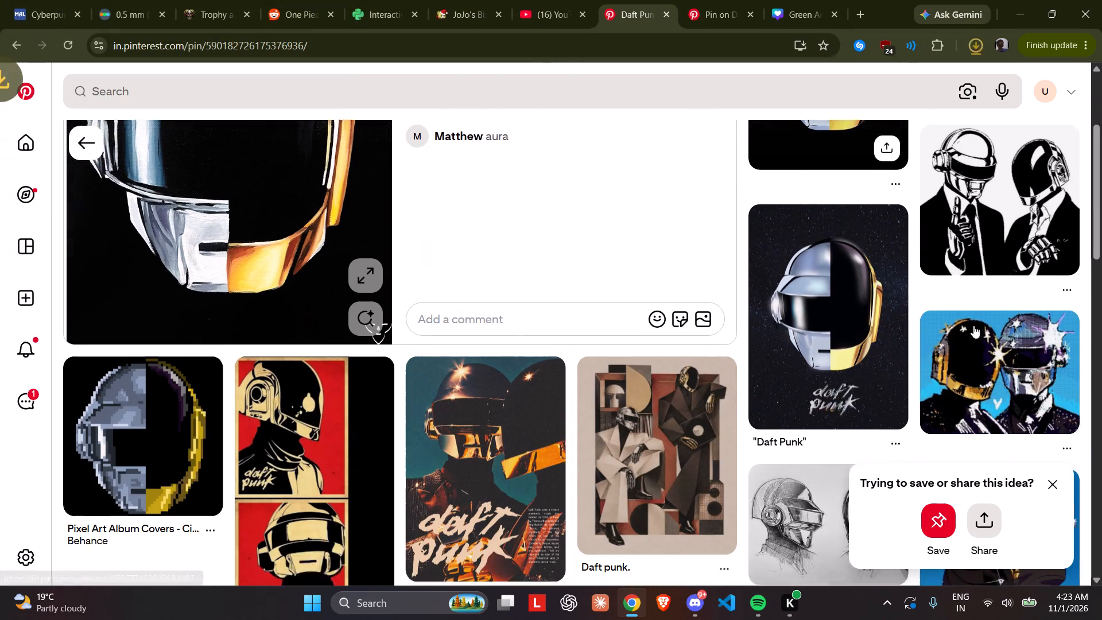
pyautogui.scroll(-2, 870, 337)
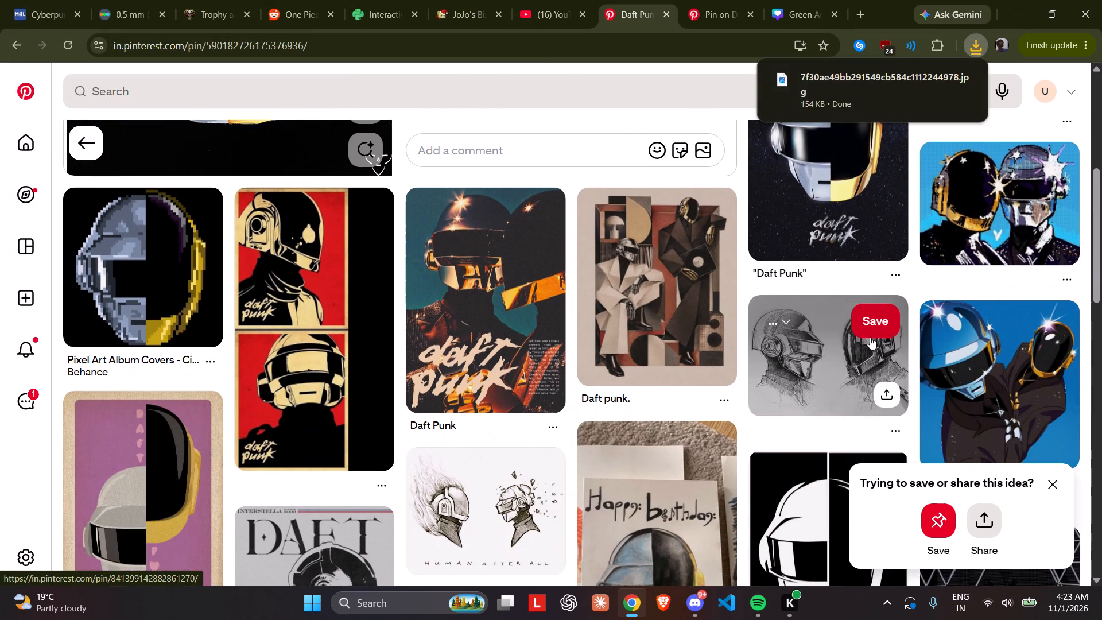
pyautogui.scroll(-2, 870, 337)
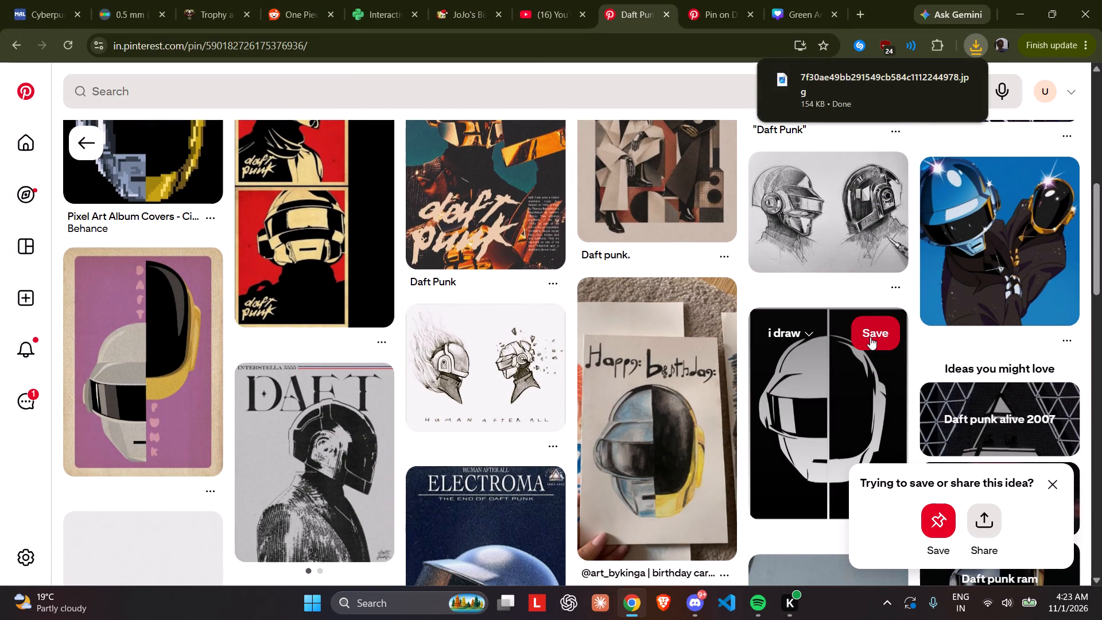
pyautogui.scroll(-8, 870, 337)
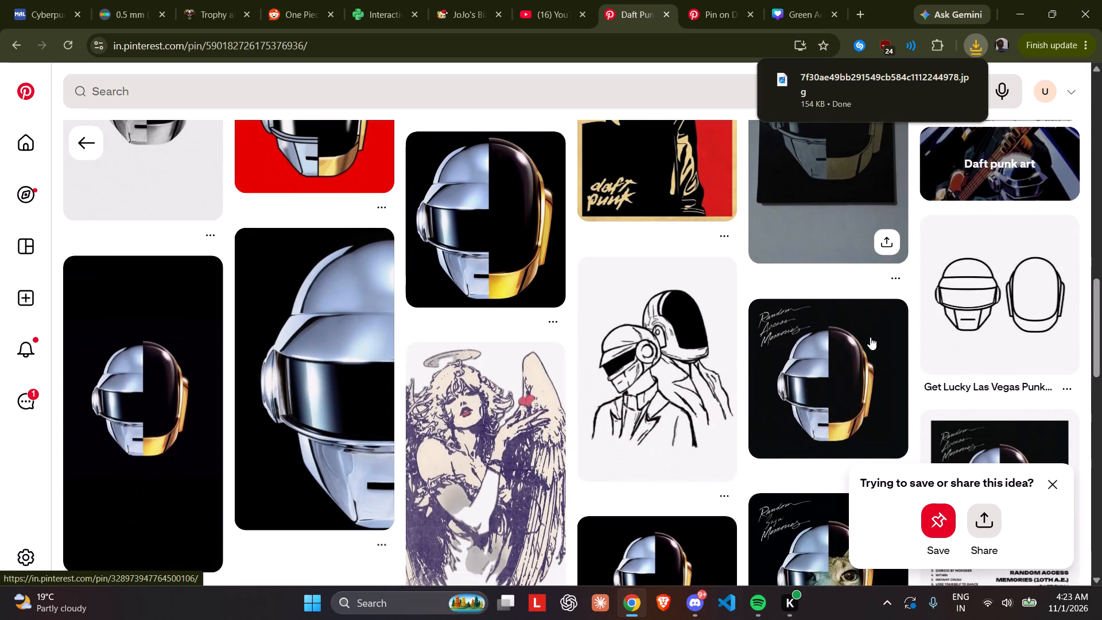
pyautogui.scroll(-5, 870, 337)
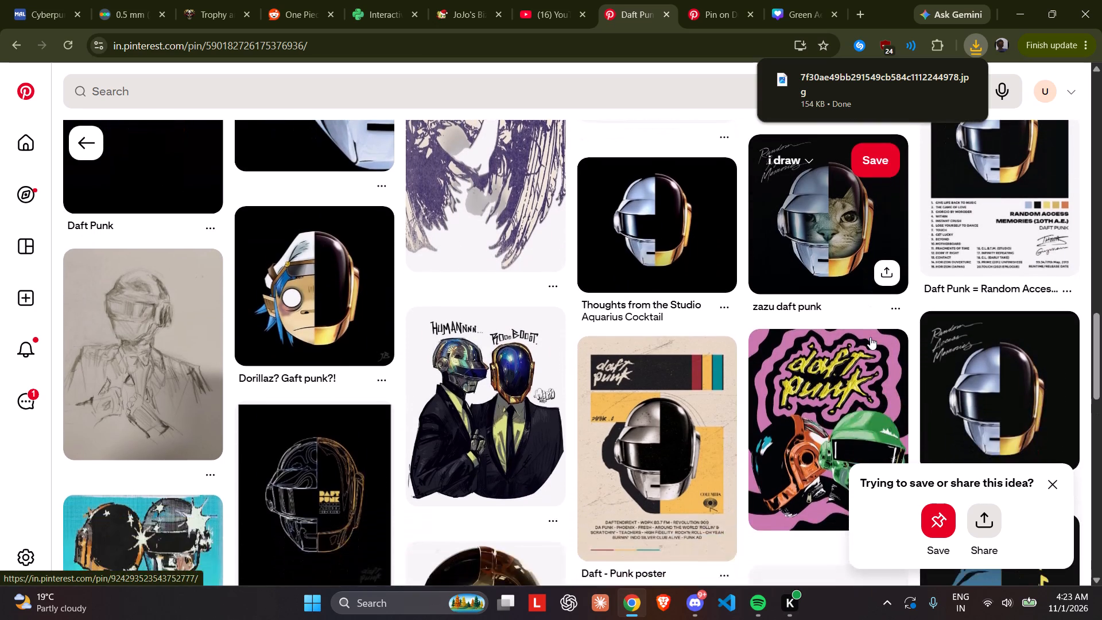
pyautogui.scroll(-2, 870, 337)
pyautogui.click(871, 337)
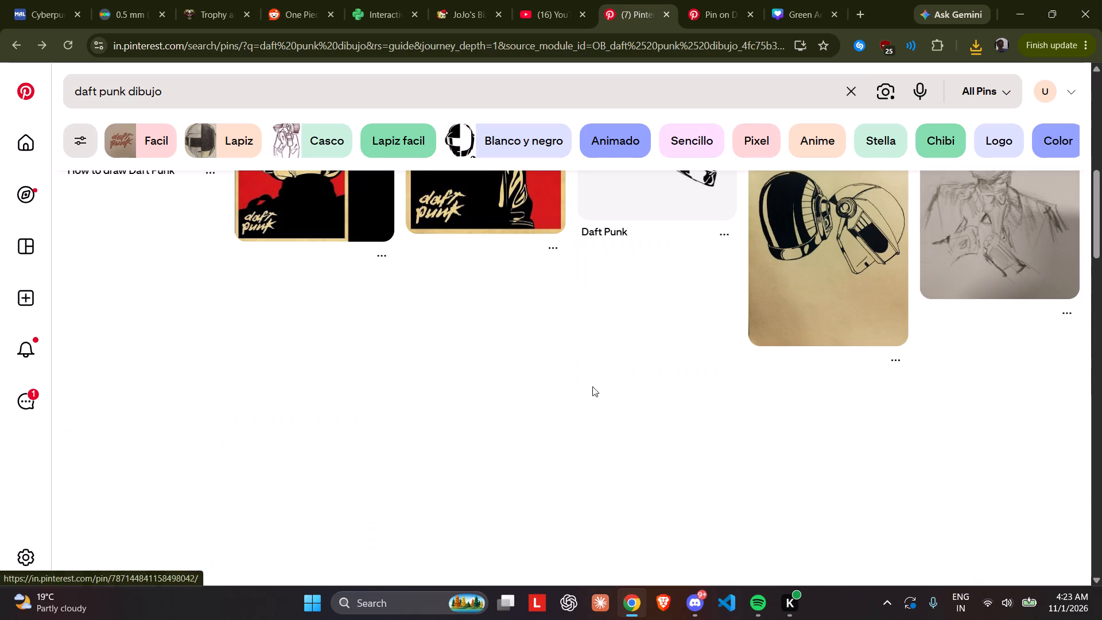
# Search Pinterest for "daft punk images", then open the ink drawing of two helmets on tan paper and view its related pins.
pyautogui.scroll(11, 599, 381)
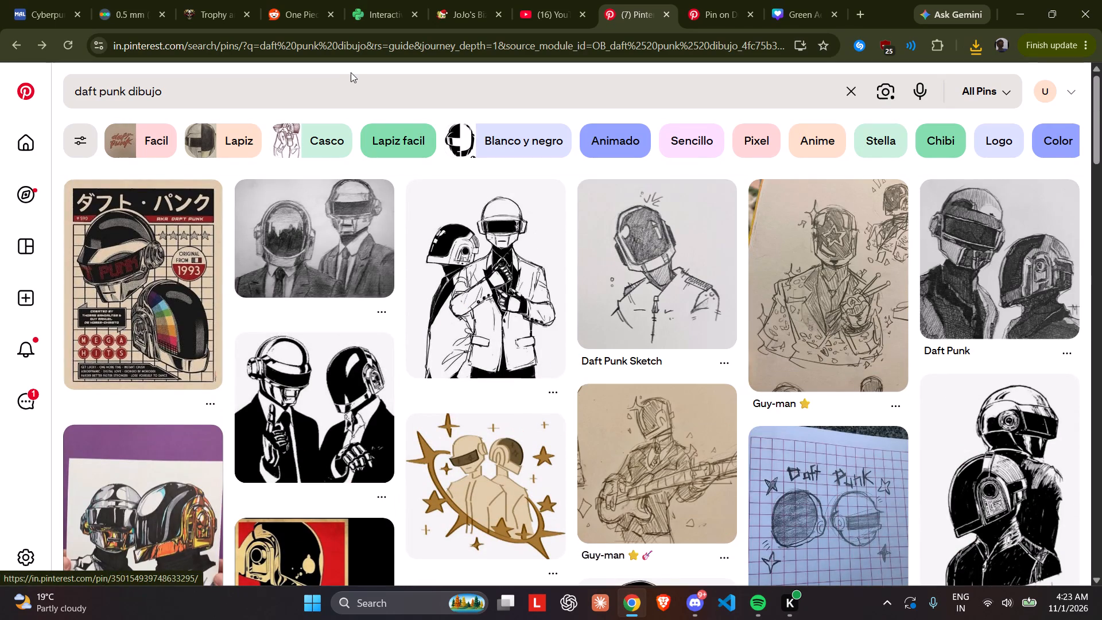
pyautogui.doubleClick(363, 82)
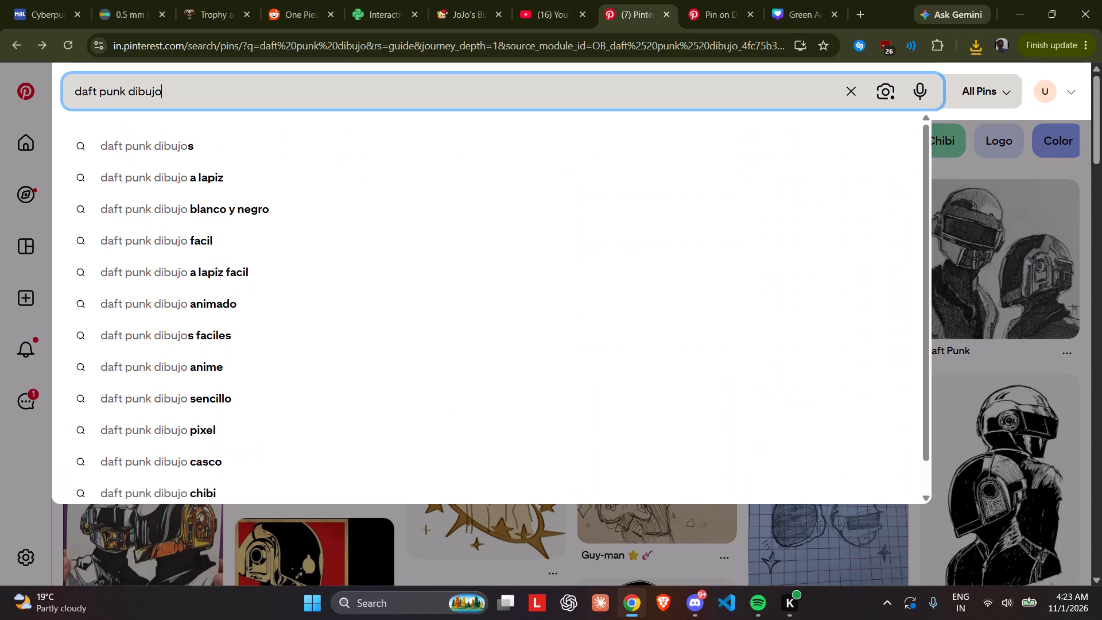
pyautogui.write('images')
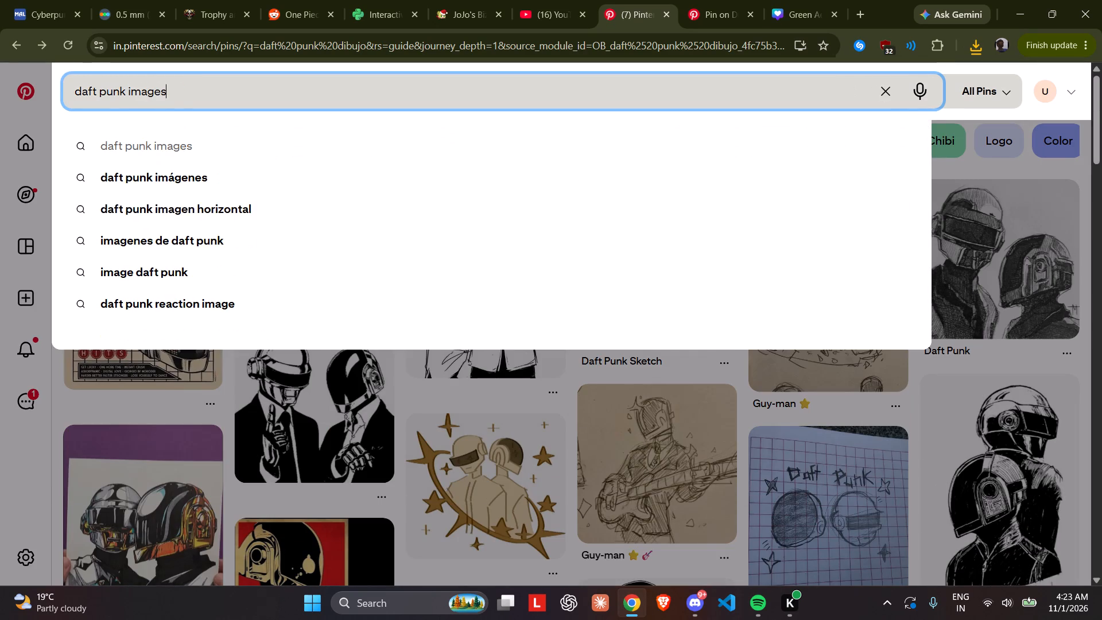
pyautogui.press('\\')
pyautogui.press('Return')
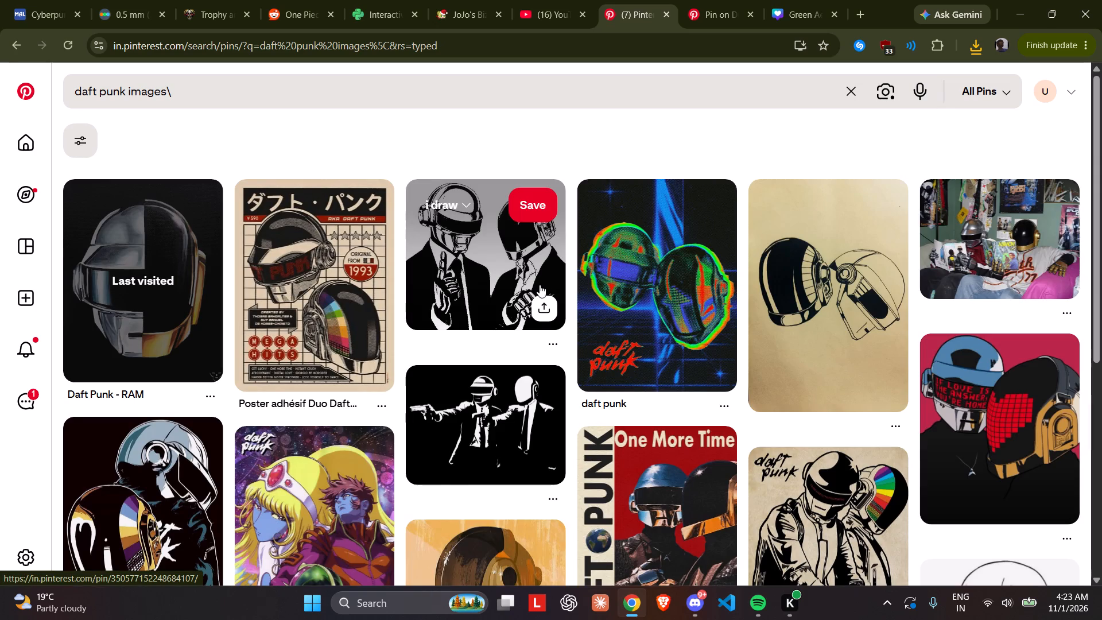
pyautogui.click(833, 272)
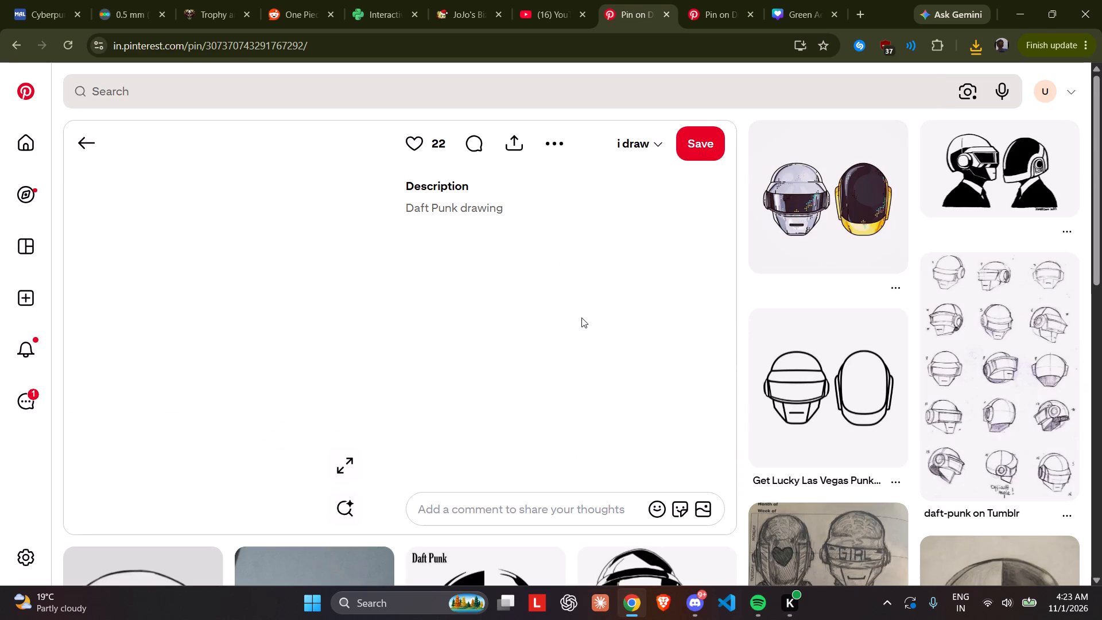
pyautogui.scroll(-3, 581, 317)
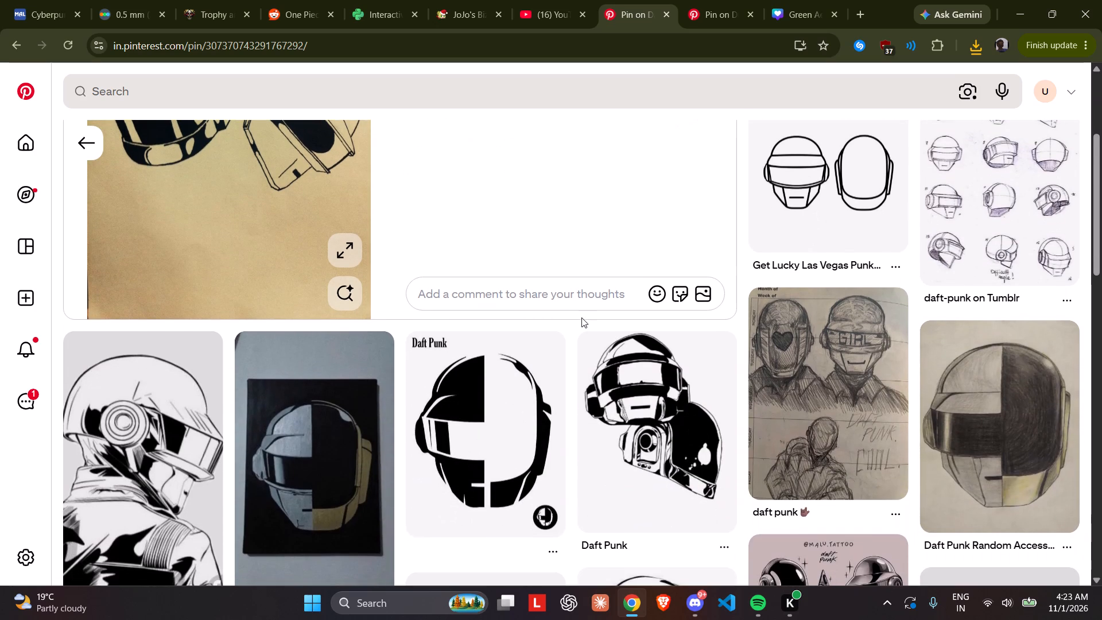
pyautogui.scroll(-2, 581, 317)
pyautogui.scroll(8, 581, 317)
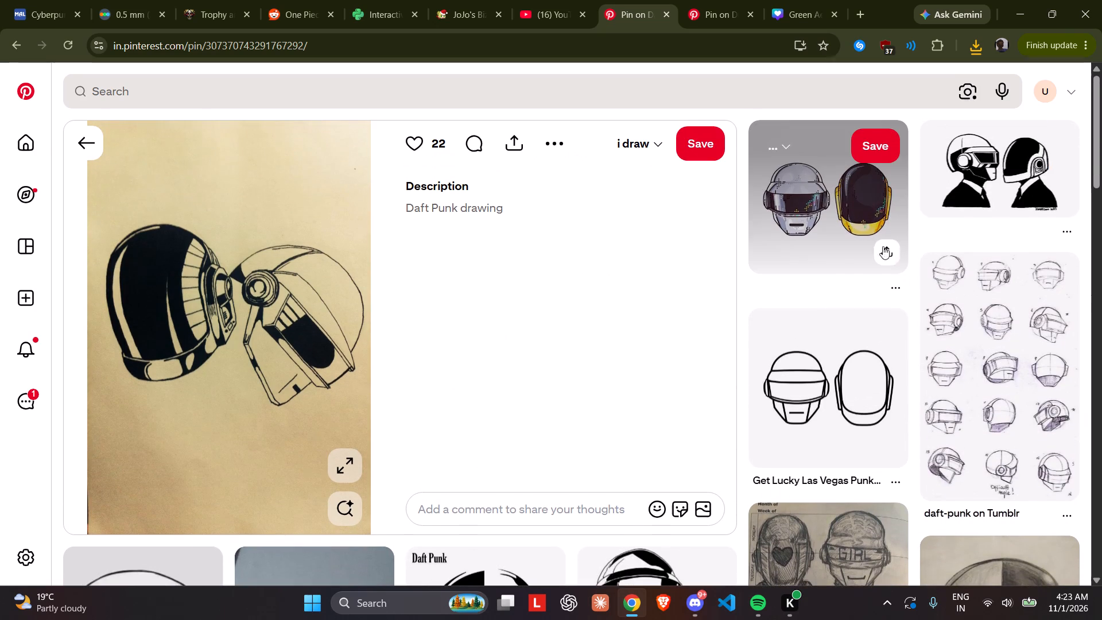
# Open the pin of the silver and gold helmets side by side, look through its related pins, and return to the "daft punk images" results.
pyautogui.click(844, 223)
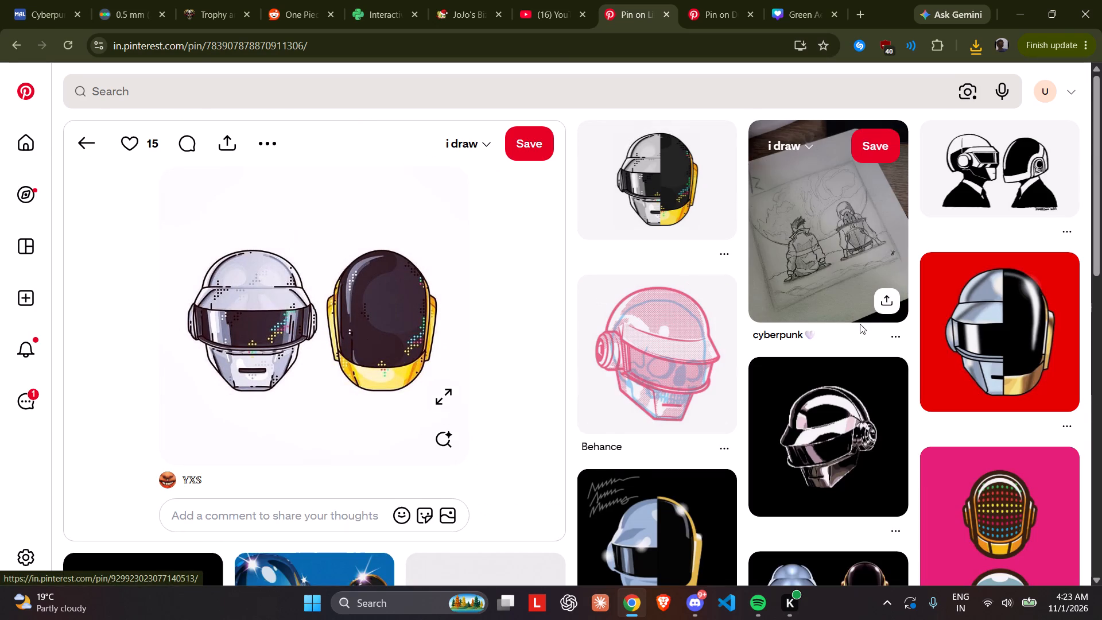
pyautogui.scroll(-3, 860, 321)
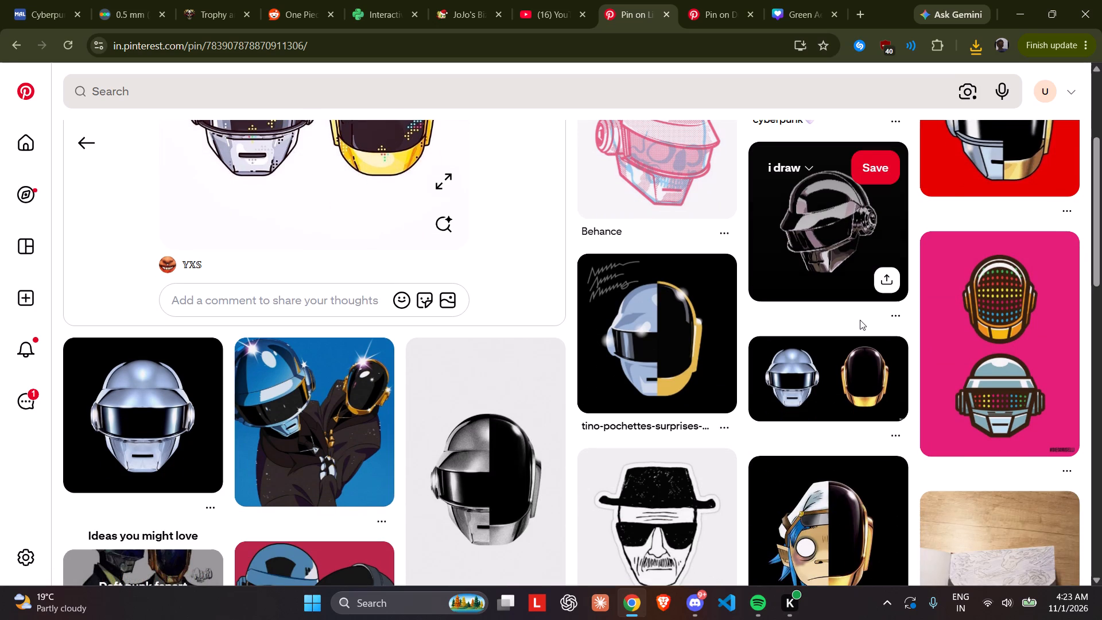
pyautogui.scroll(-2, 860, 320)
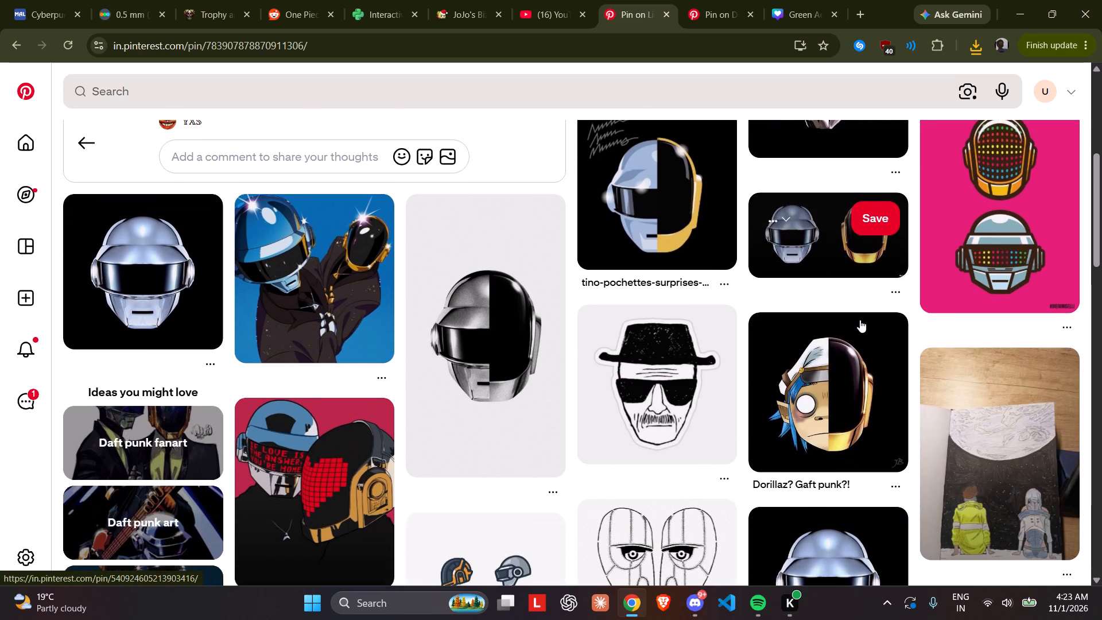
pyautogui.scroll(-4, 860, 320)
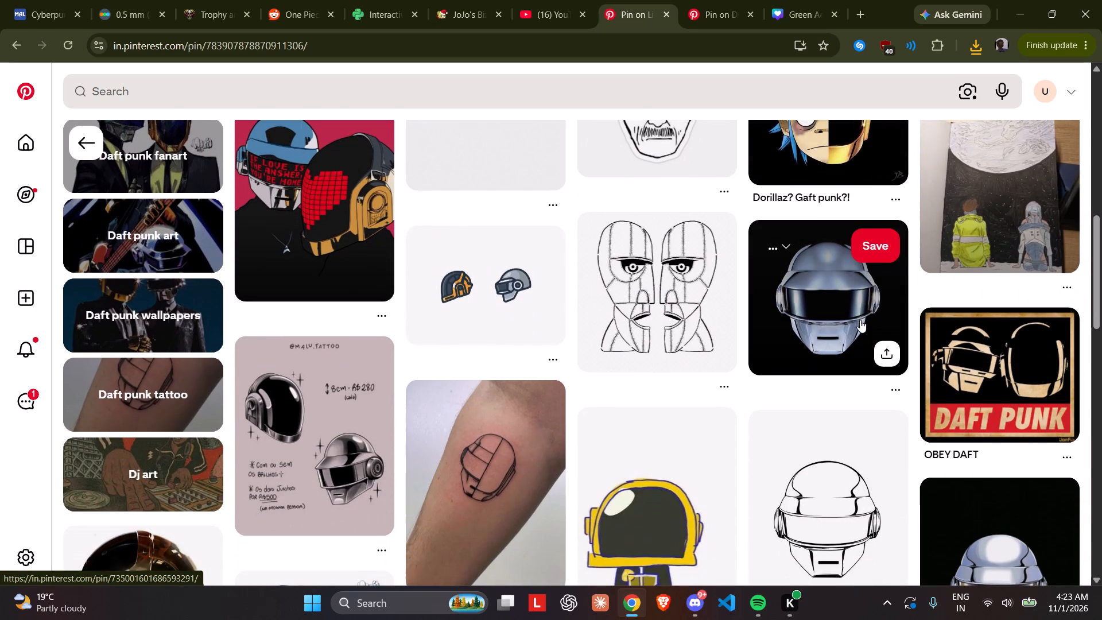
pyautogui.scroll(-3, 860, 320)
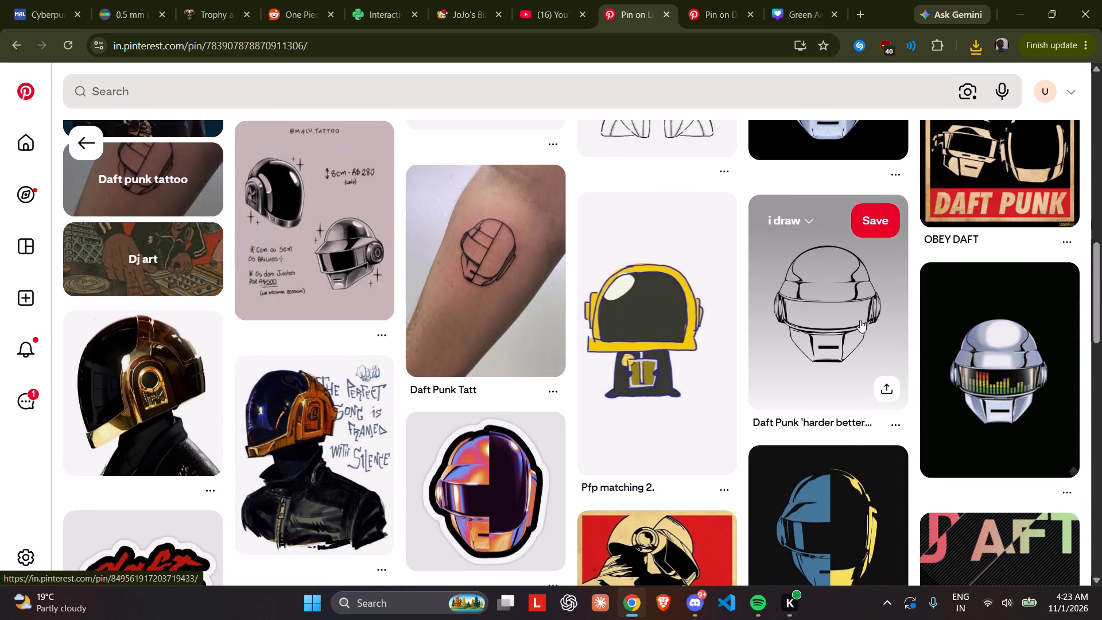
pyautogui.scroll(-4, 860, 320)
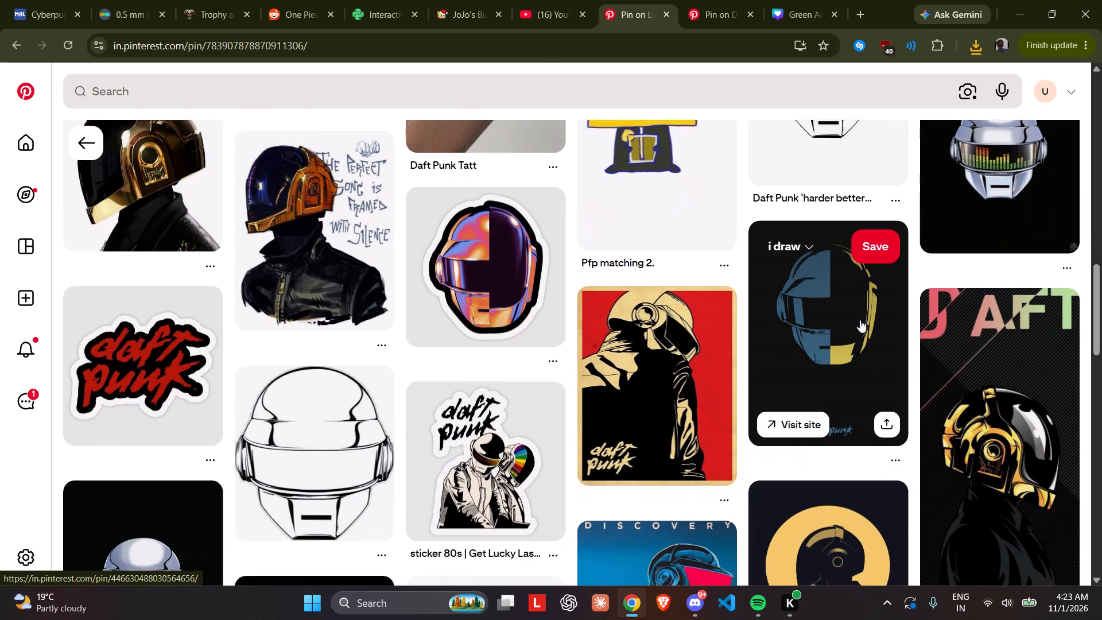
pyautogui.scroll(-3, 860, 320)
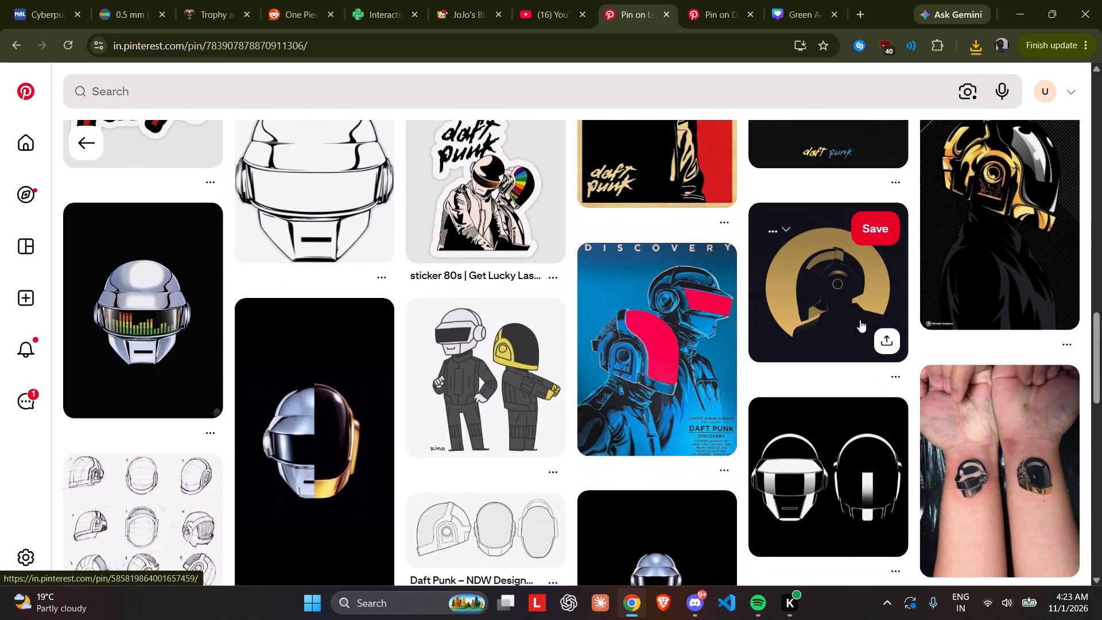
pyautogui.scroll(-5, 860, 320)
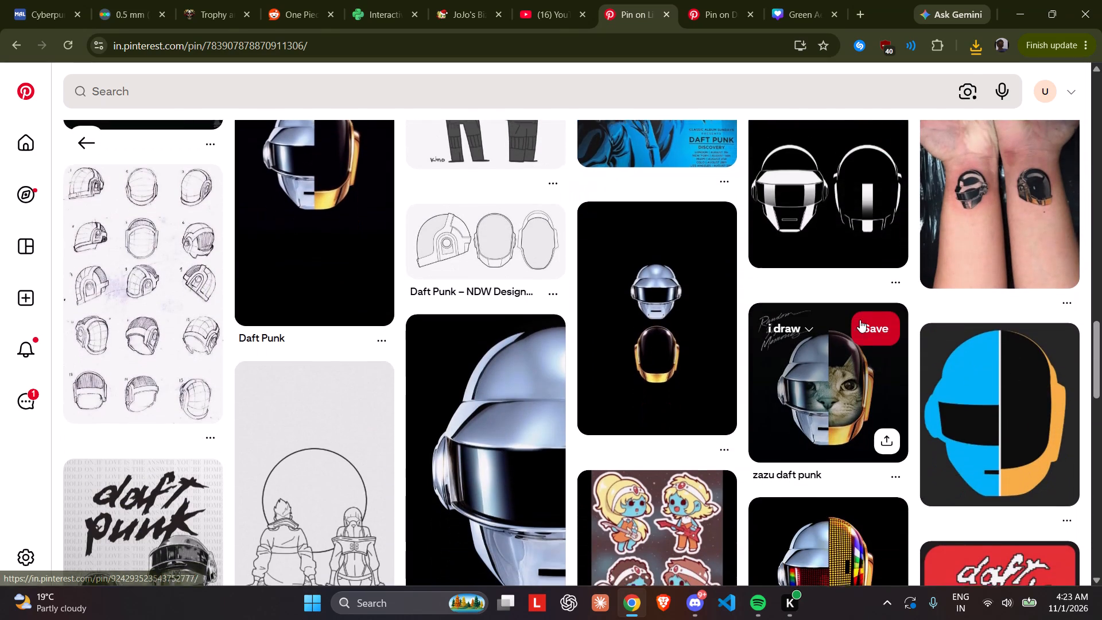
pyautogui.scroll(-5, 860, 320)
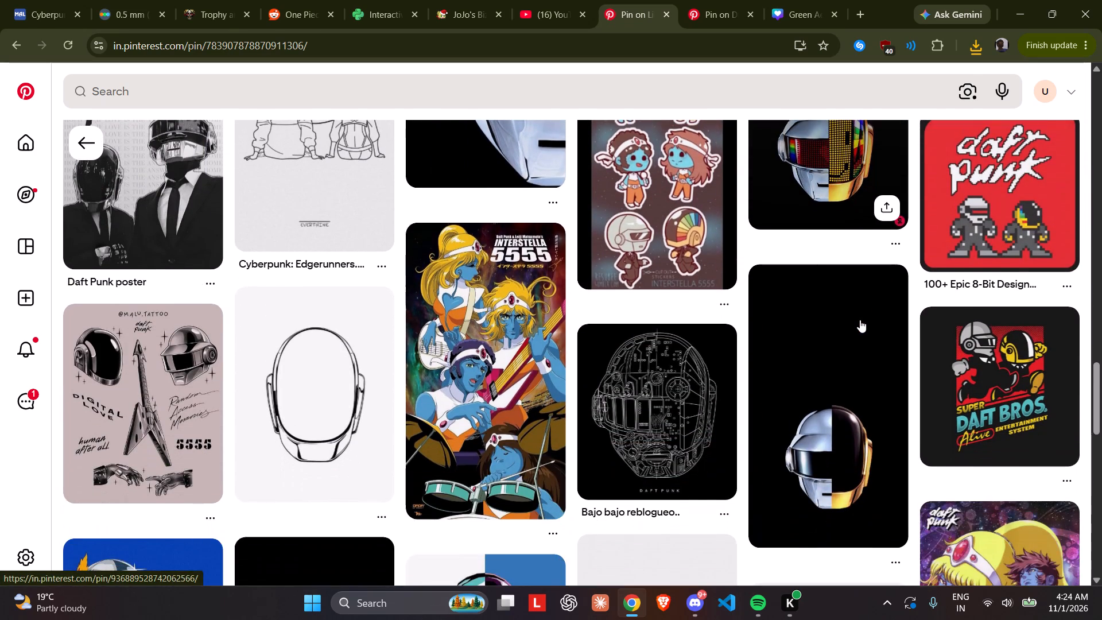
pyautogui.scroll(-7, 860, 320)
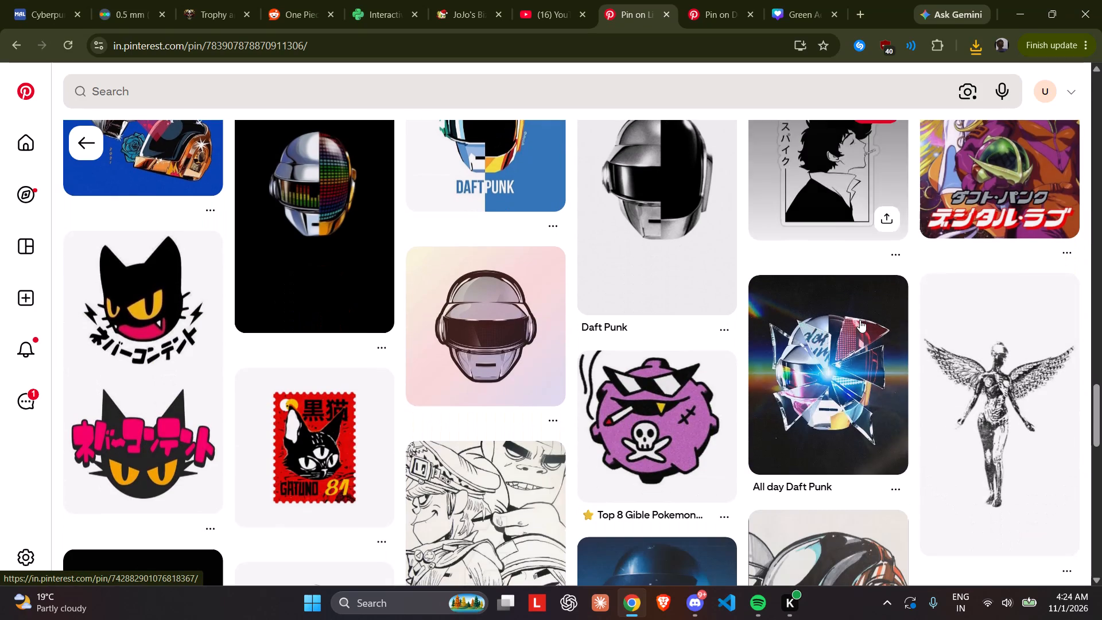
pyautogui.click(860, 320)
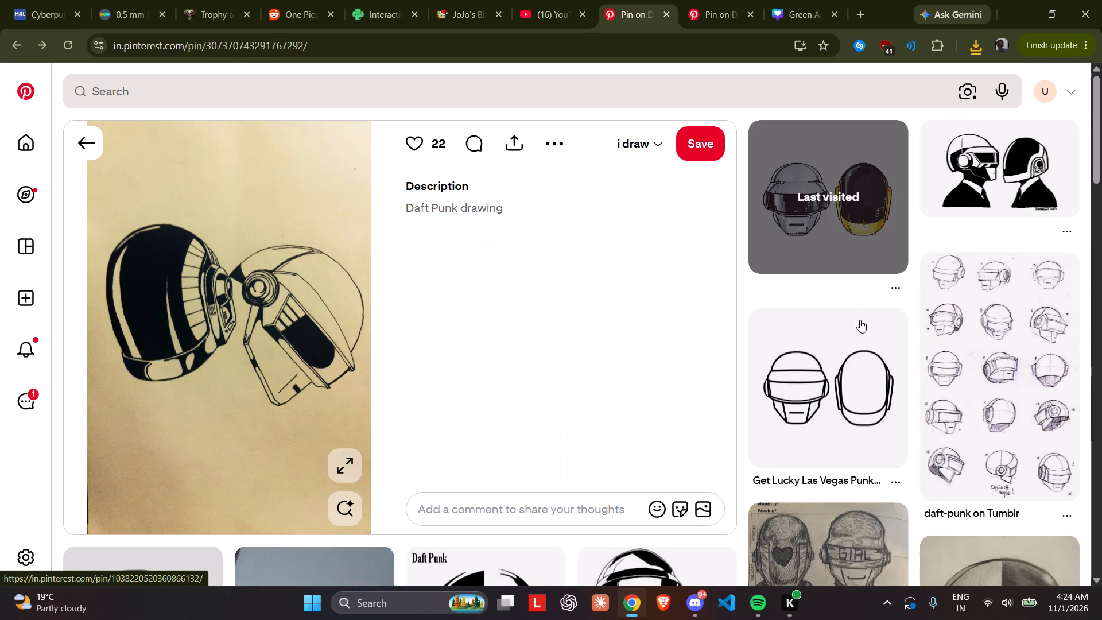
pyautogui.click(860, 320)
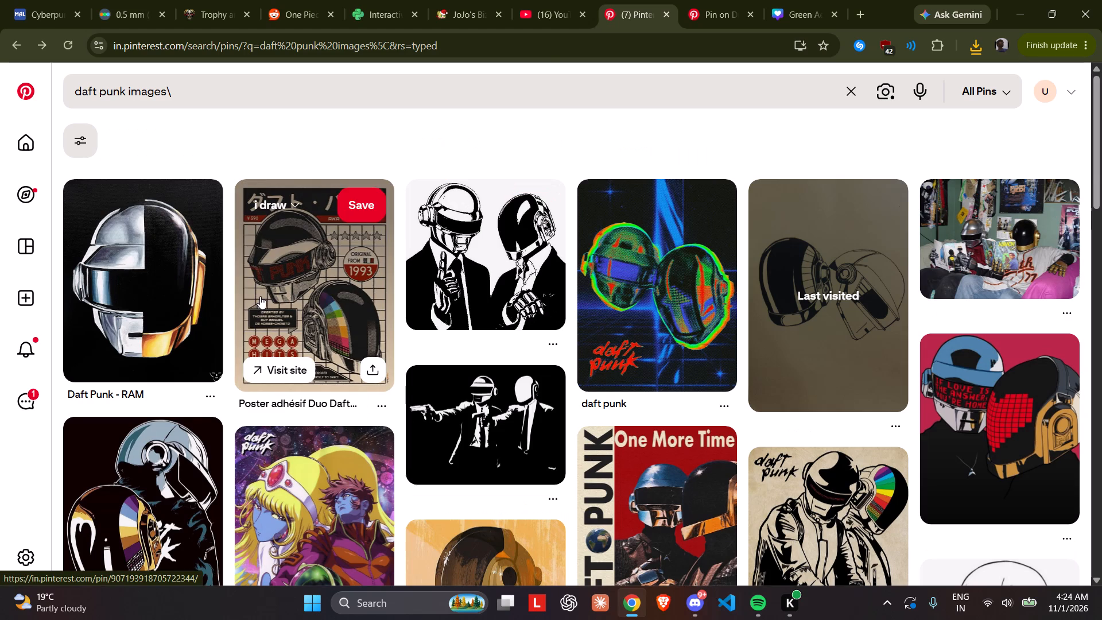
# Open the Europosters pin of the Japanese-style Daft Punk poster and save its image to the Desktop as a JPEG.
pyautogui.click(260, 294)
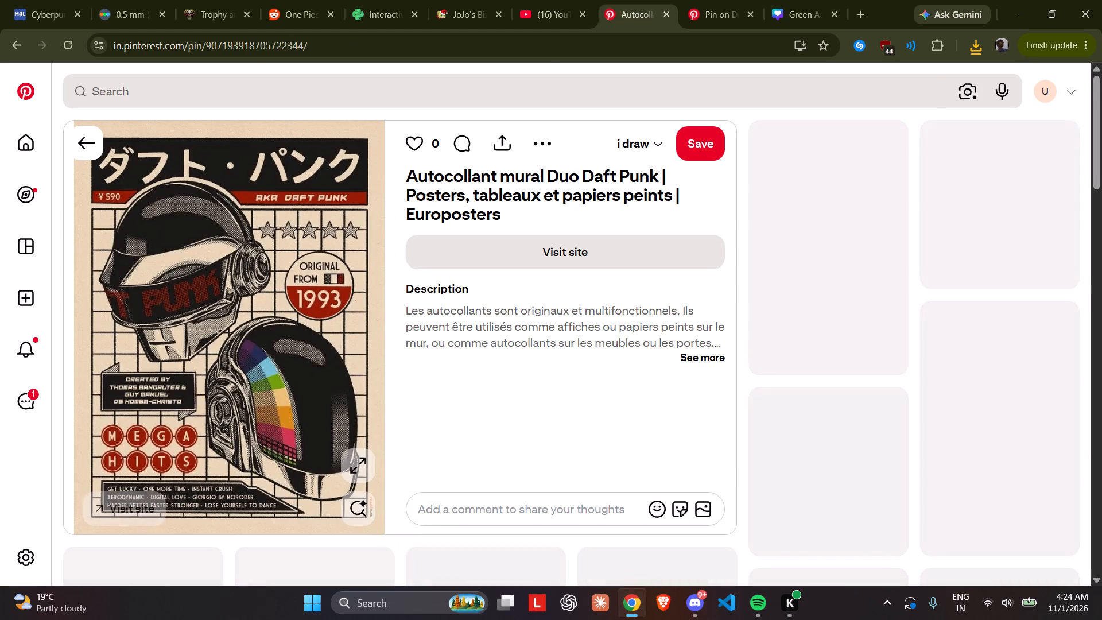
pyautogui.scroll(-3, 260, 331)
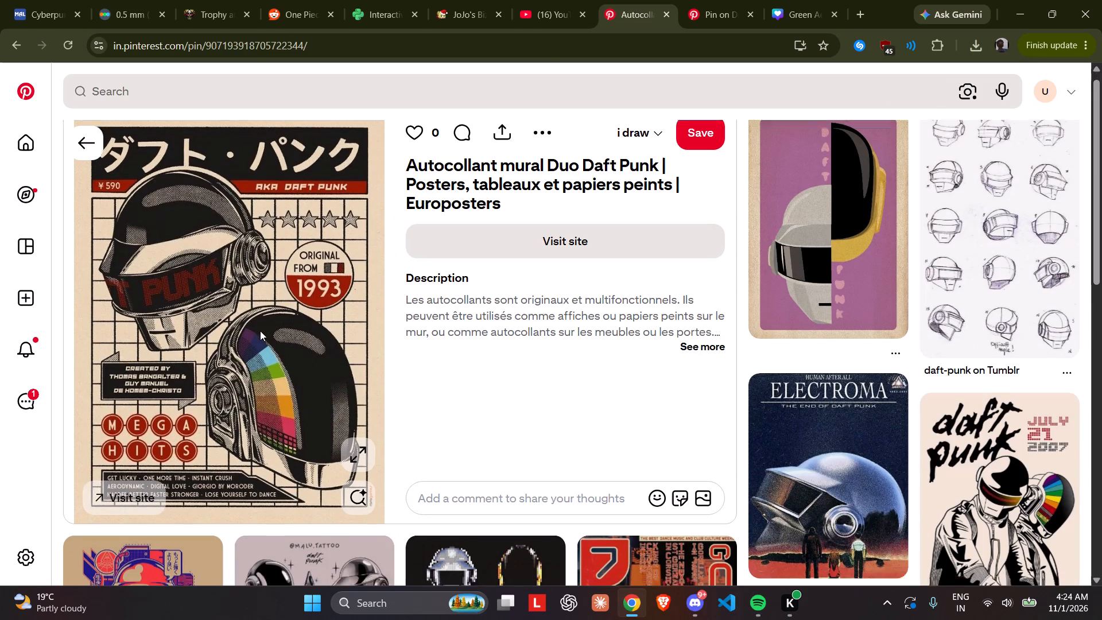
pyautogui.scroll(-1, 260, 331)
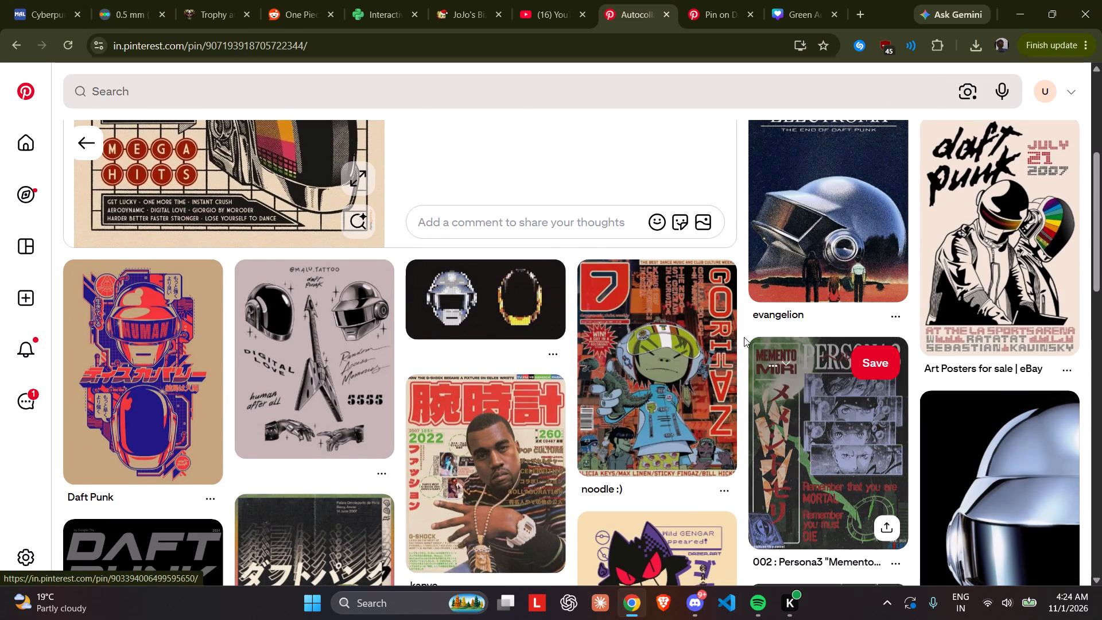
pyautogui.scroll(-2, 744, 337)
pyautogui.scroll(4, 383, 321)
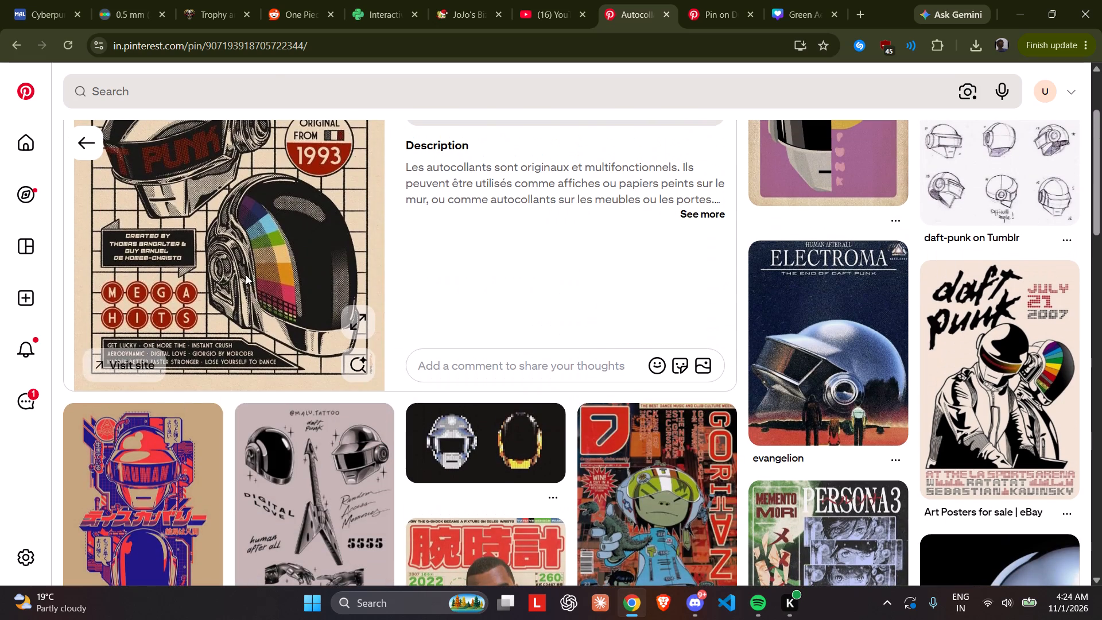
pyautogui.rightClick(246, 275)
pyautogui.click(310, 315)
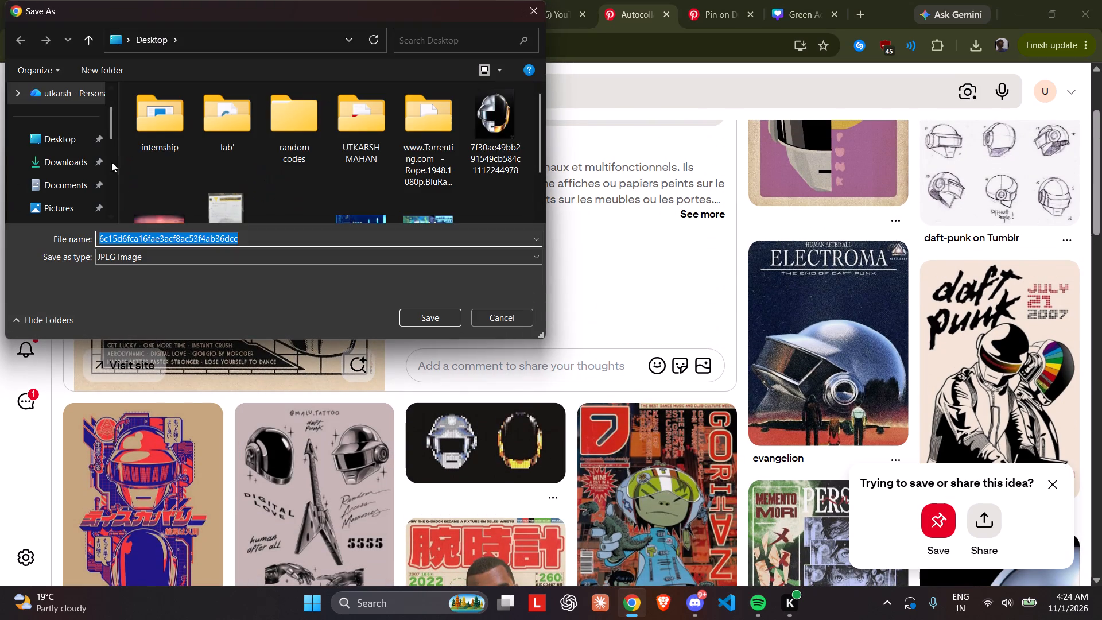
pyautogui.click(85, 142)
pyautogui.click(454, 322)
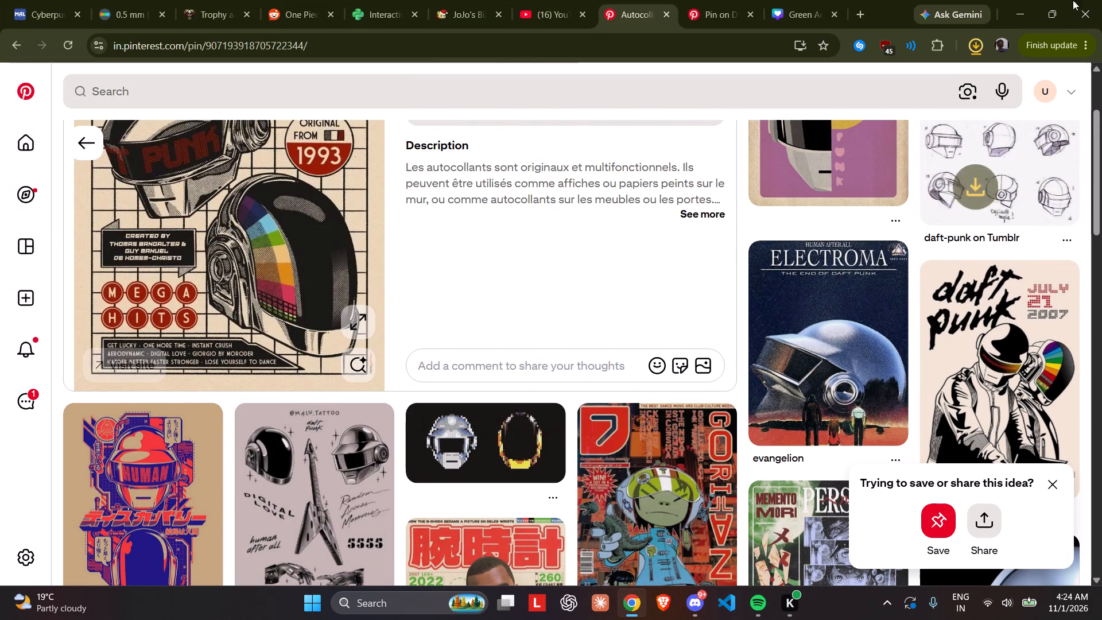
# Search the web for "bg", open remove.bg, and upload the saved Japanese-style Daft Punk poster from the Desktop for background removal.
pyautogui.click(862, 7)
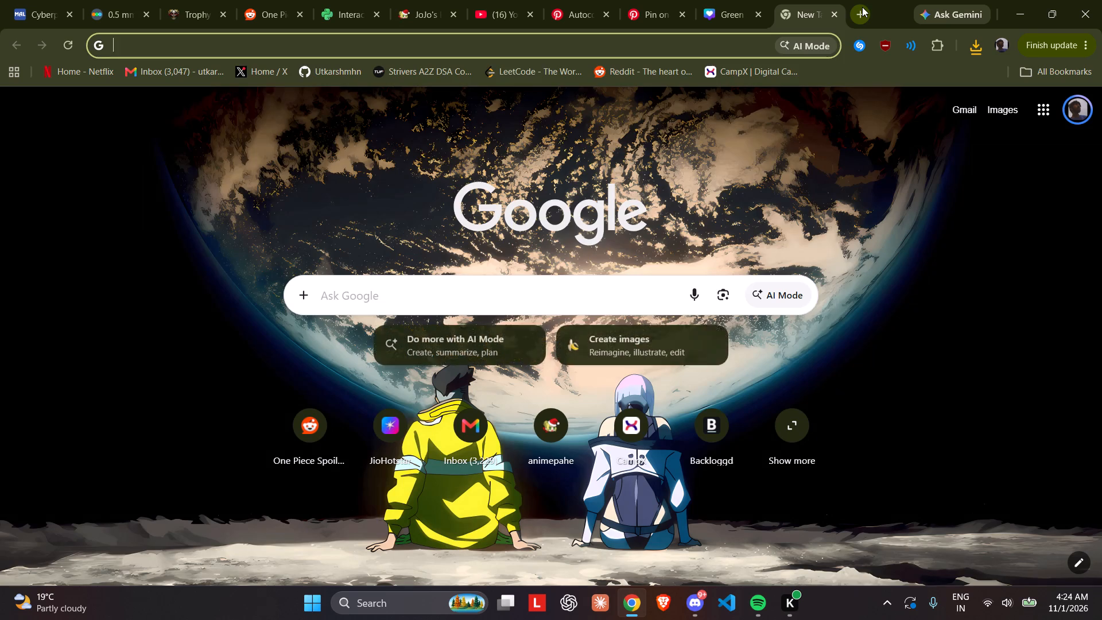
pyautogui.write('bg')
pyautogui.press('Return')
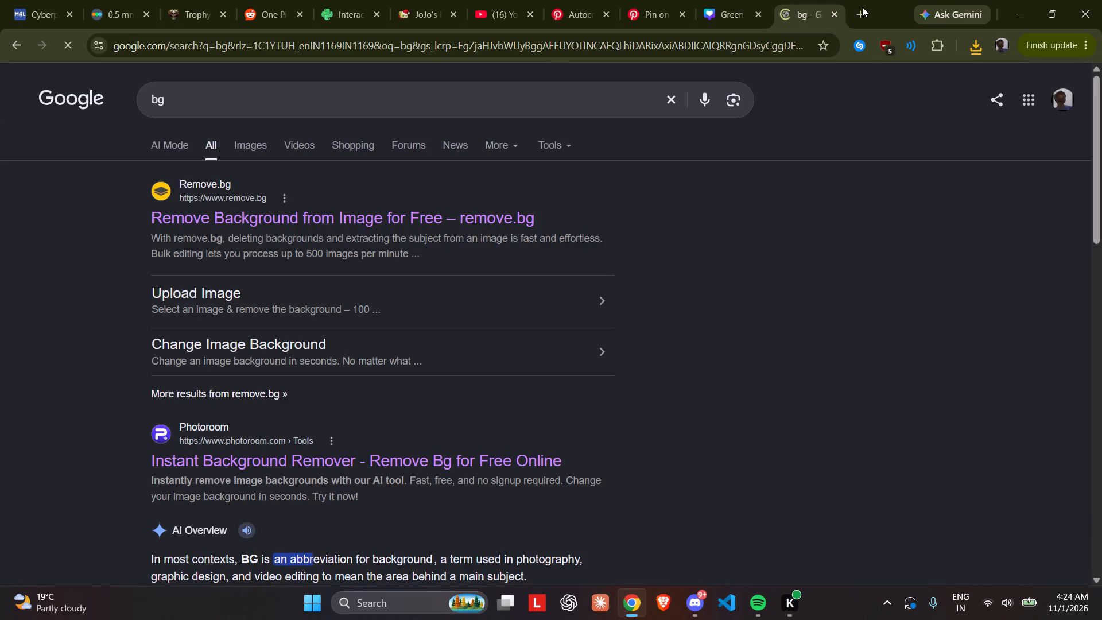
pyautogui.click(526, 213)
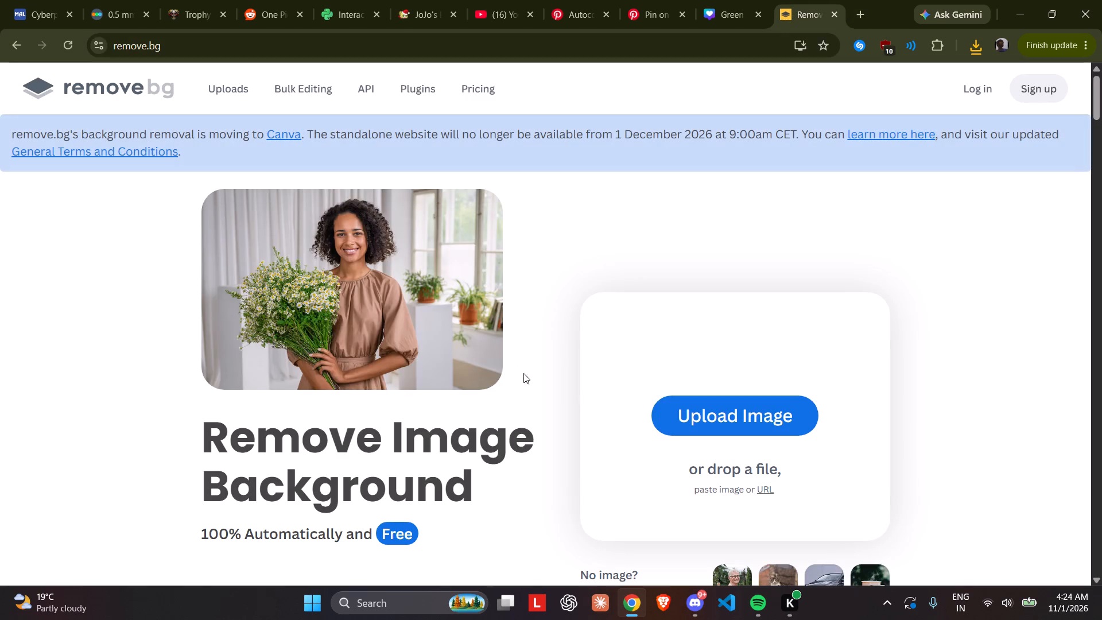
pyautogui.click(688, 418)
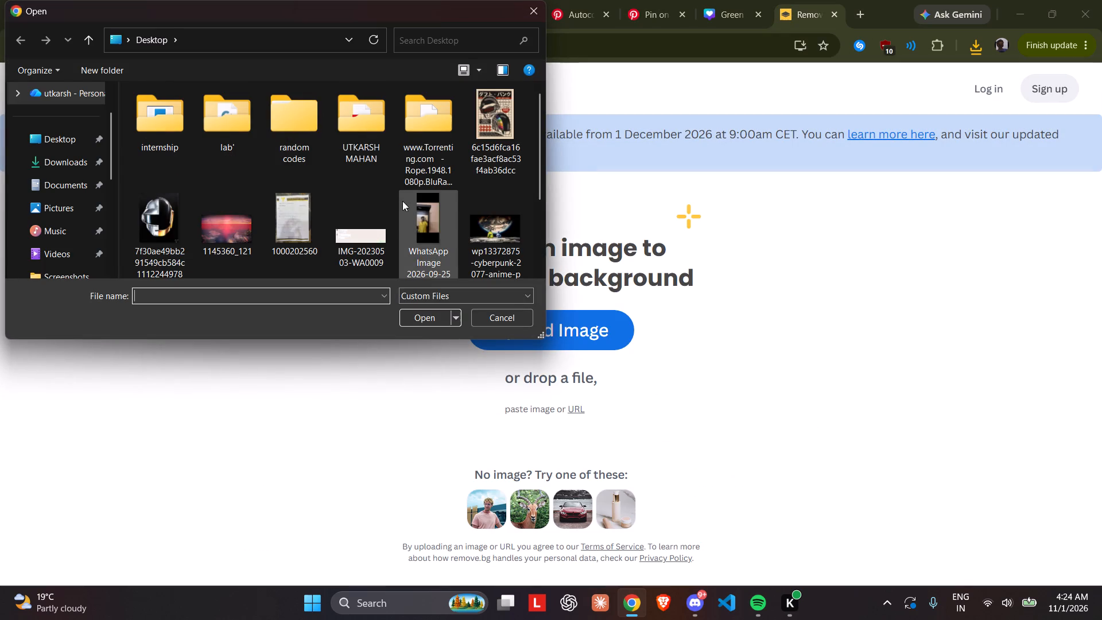
pyautogui.click(516, 119)
pyautogui.click(442, 319)
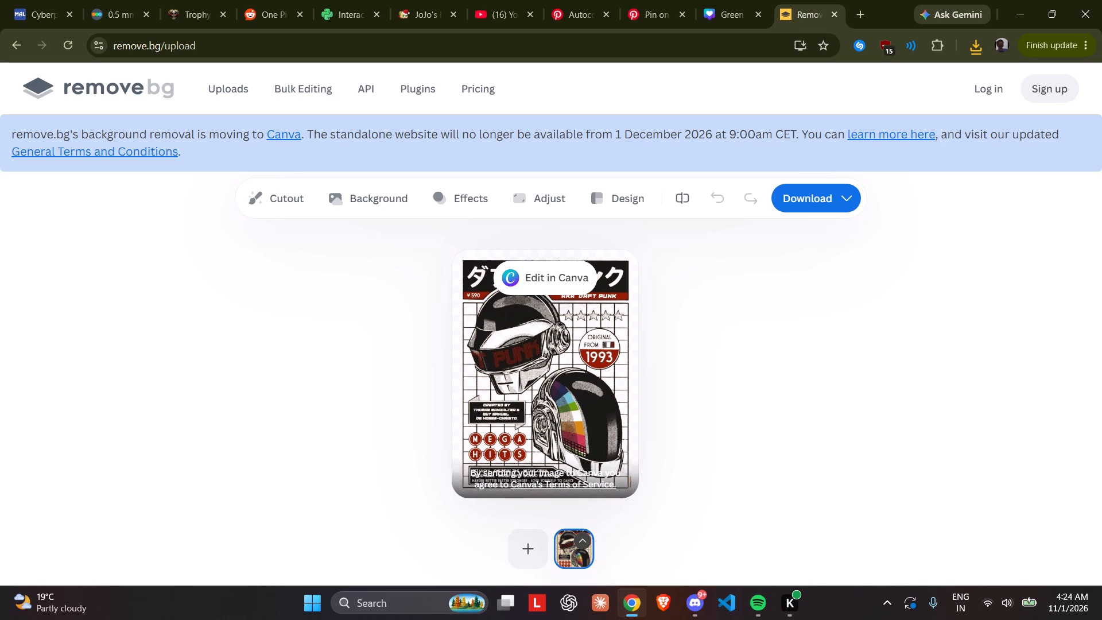
# Look through the related pins under the original Pinterest reference poster for further artwork.
pyautogui.click(693, 0)
pyautogui.click(677, 0)
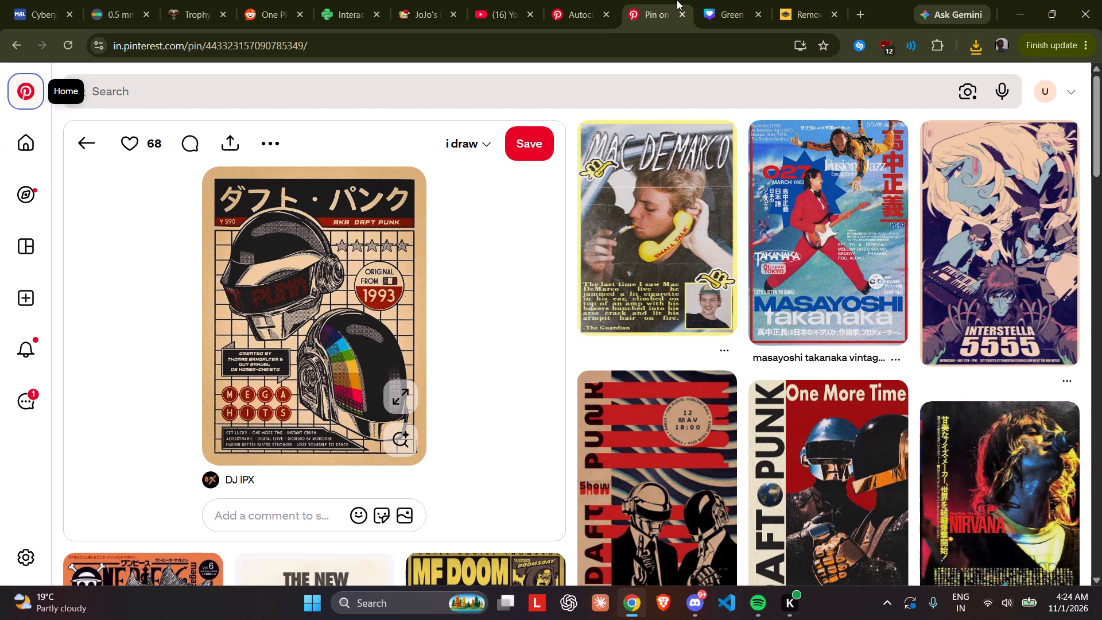
pyautogui.scroll(-1, 752, 162)
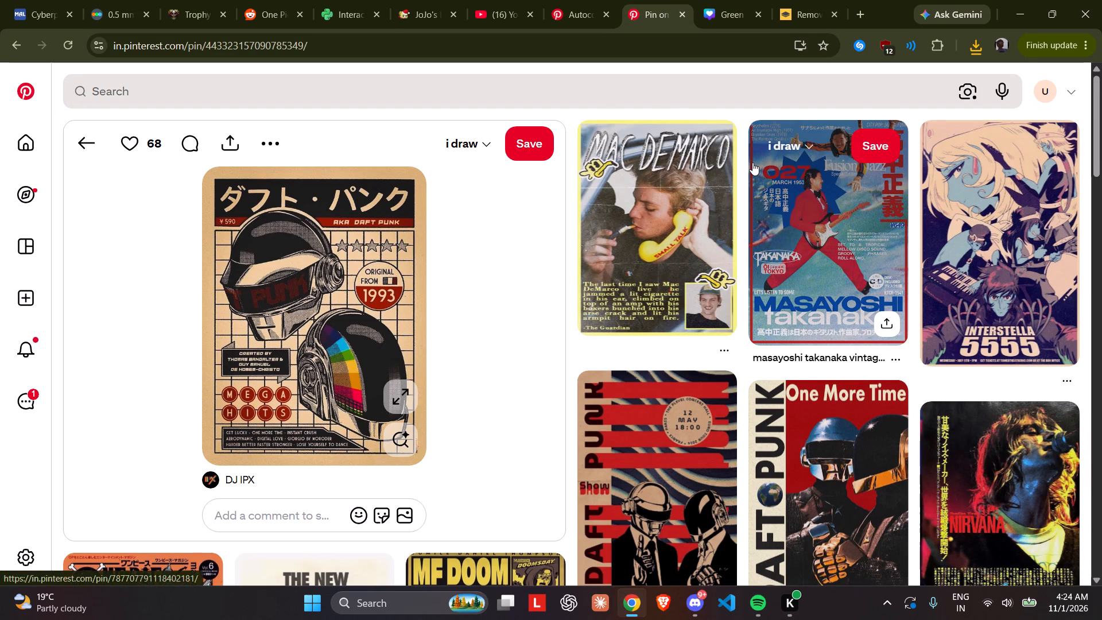
pyautogui.scroll(-7, 752, 162)
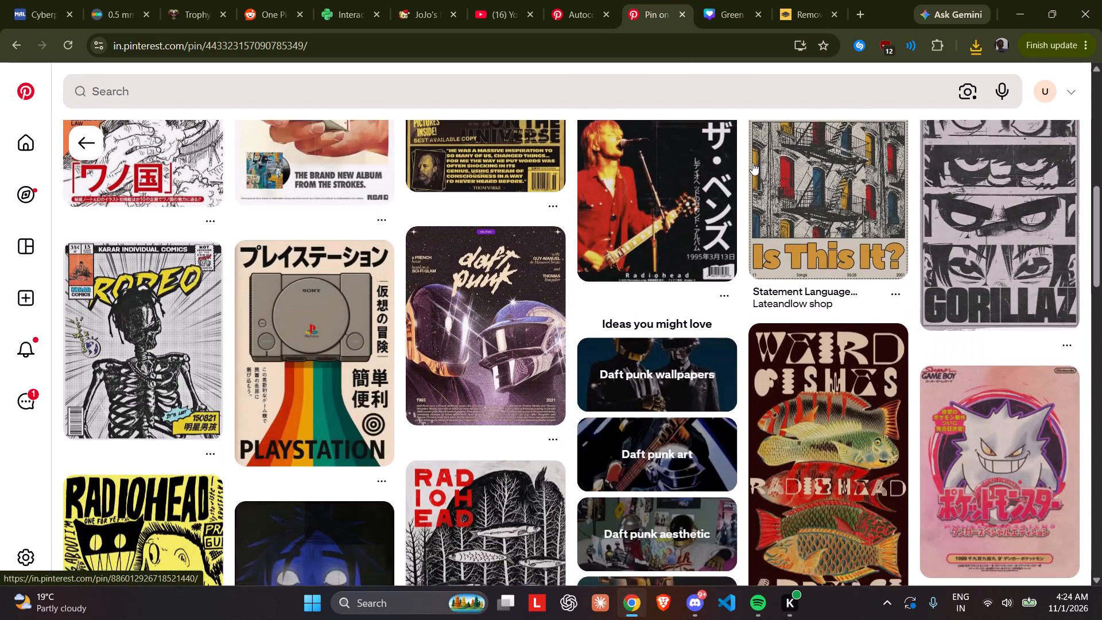
pyautogui.scroll(12, 798, 211)
# From the Europosters pin's related pins, open the tattoo sheet with two helmets and a guitar, and save its image to the Desktop as a JPEG.
pyautogui.click(613, 0)
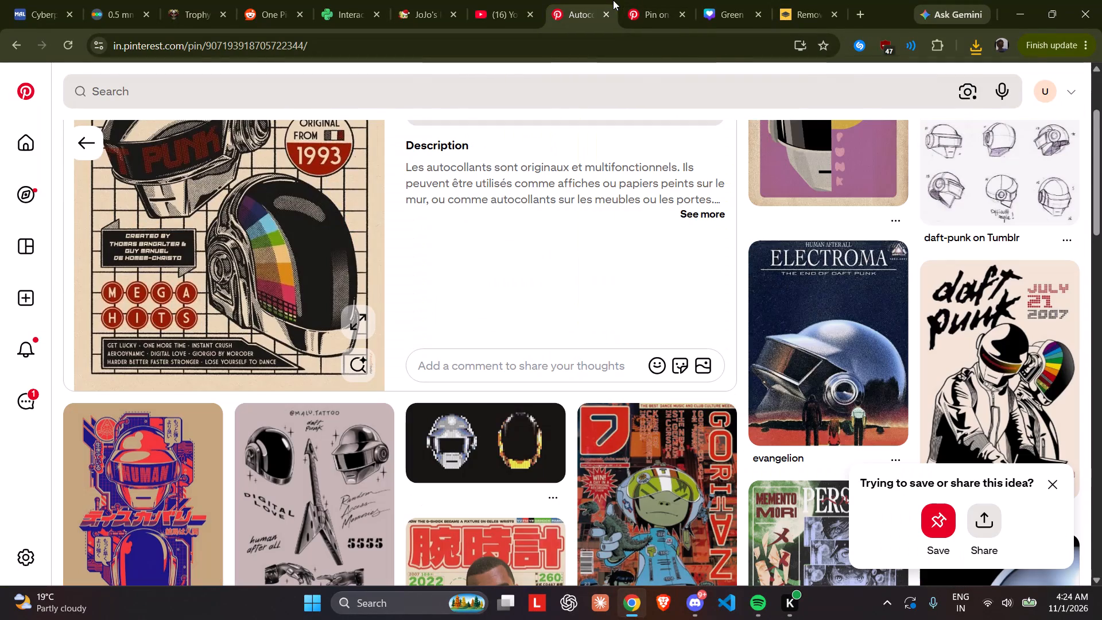
pyautogui.scroll(-2, 452, 282)
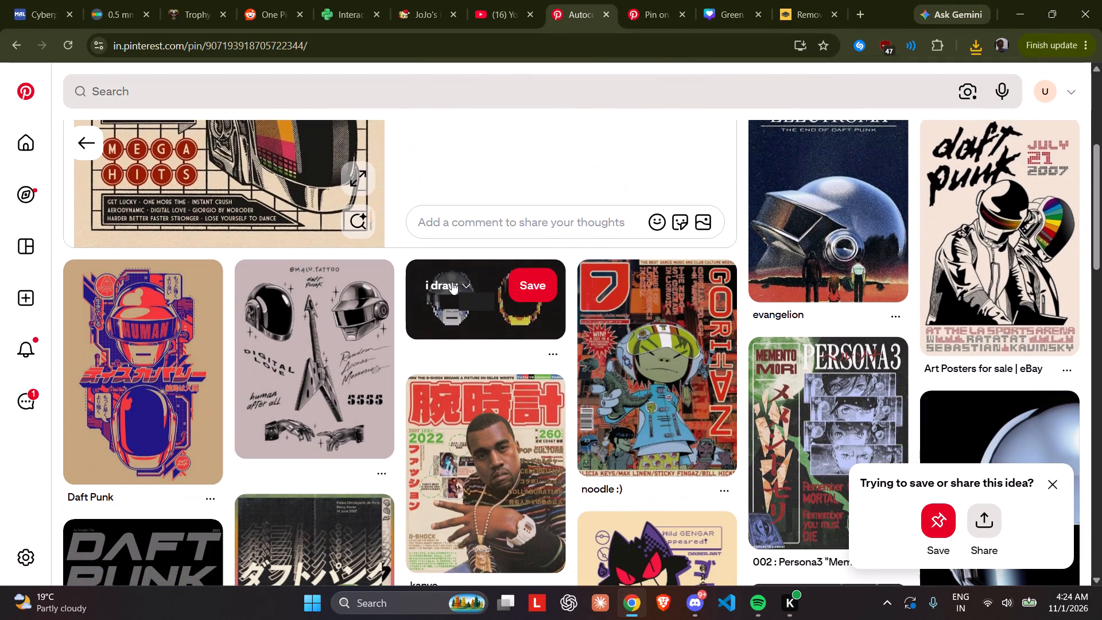
pyautogui.scroll(-2, 452, 282)
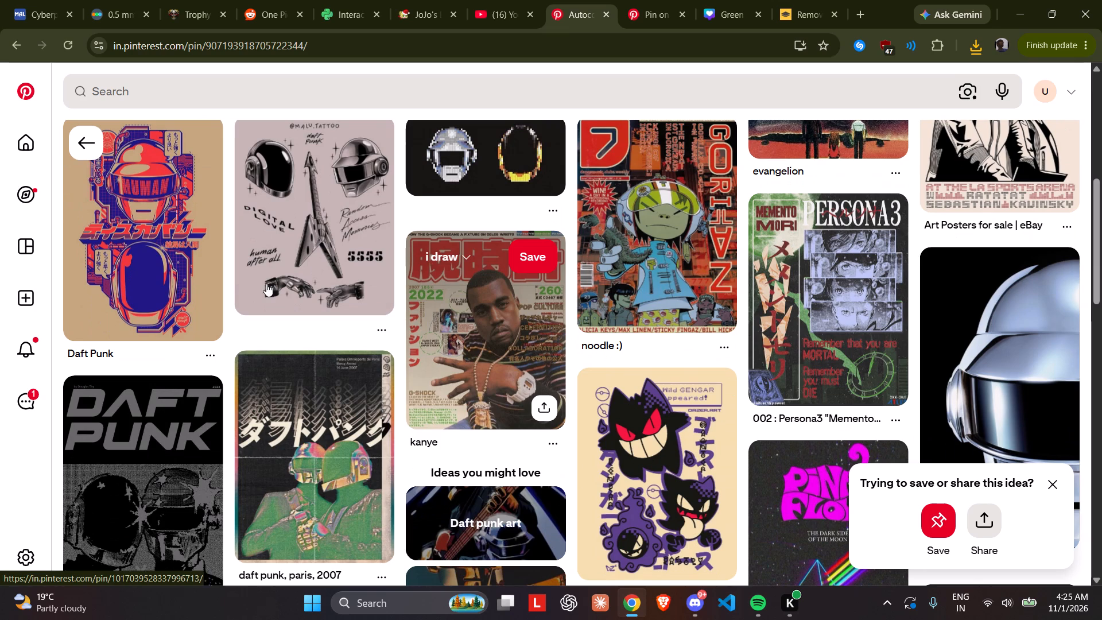
pyautogui.click(285, 272)
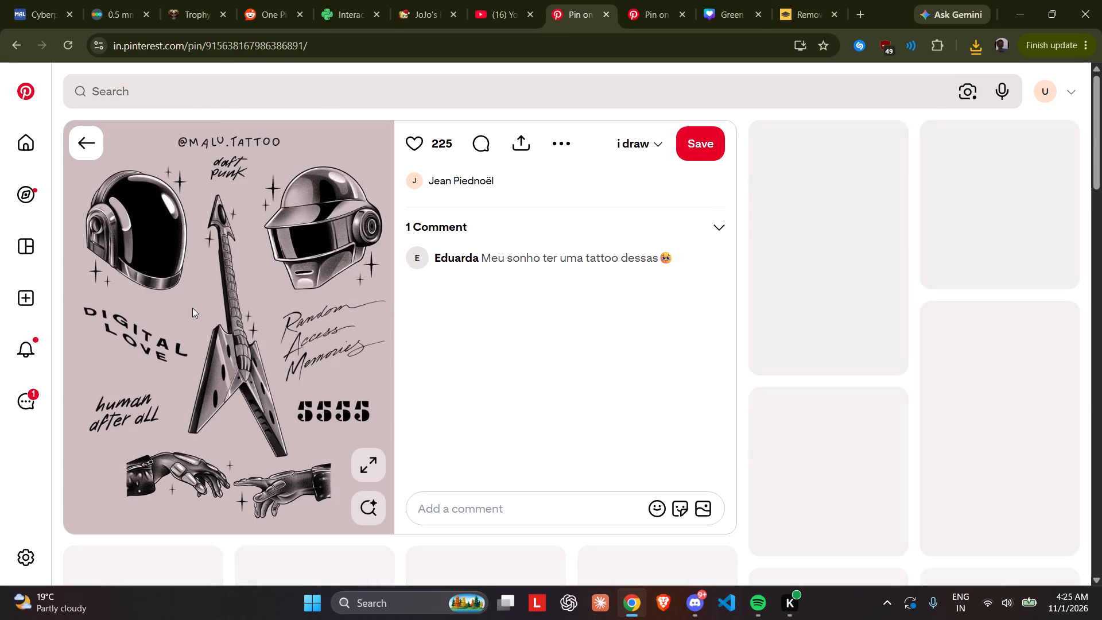
pyautogui.rightClick(192, 308)
pyautogui.click(295, 350)
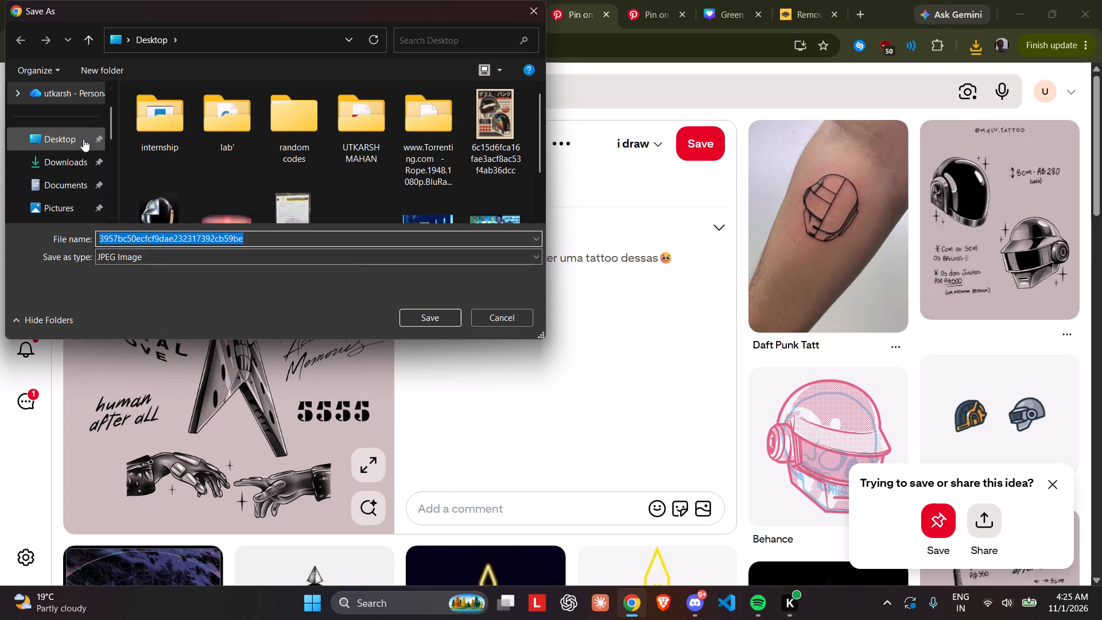
pyautogui.click(83, 139)
pyautogui.click(423, 316)
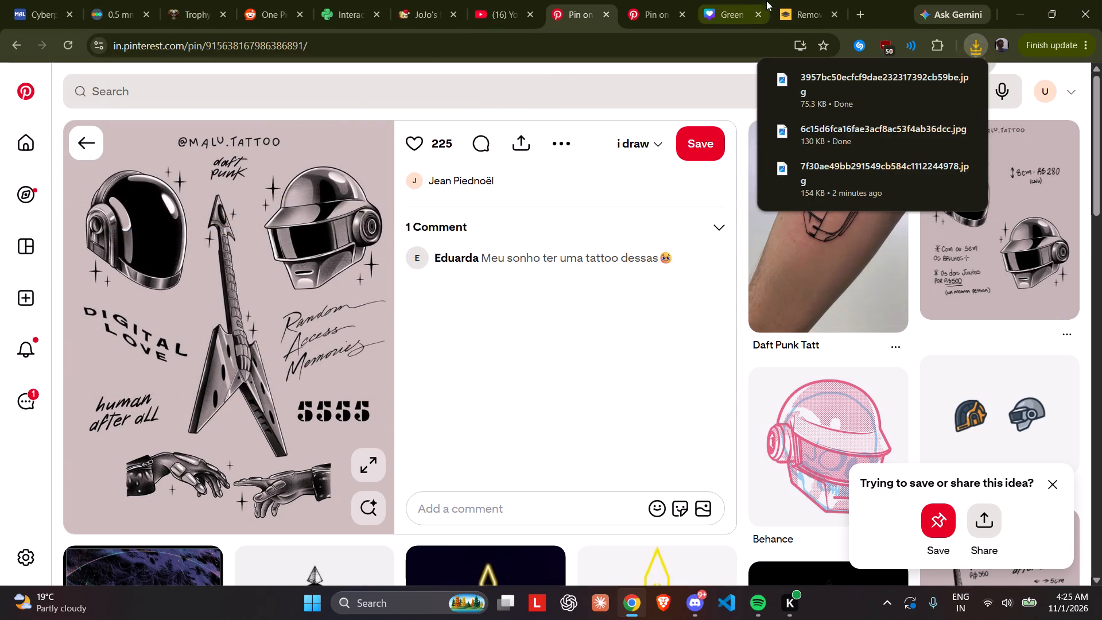
# Return to remove.bg and add the saved tattoo sheet image for background removal.
pyautogui.click(813, 1)
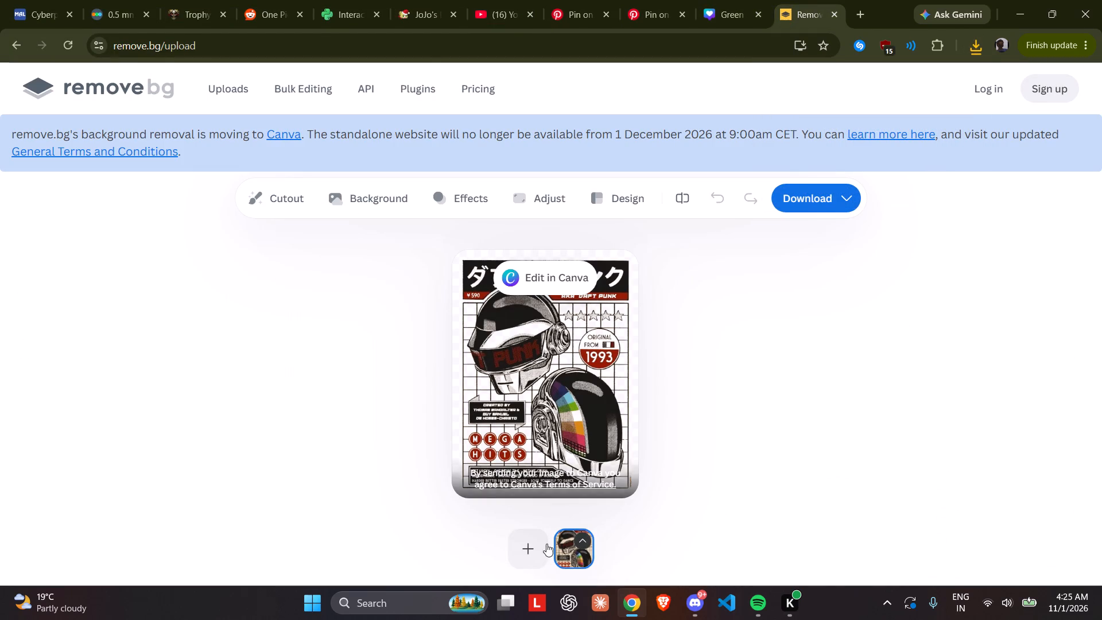
pyautogui.click(546, 544)
pyautogui.click(540, 550)
pyautogui.click(227, 246)
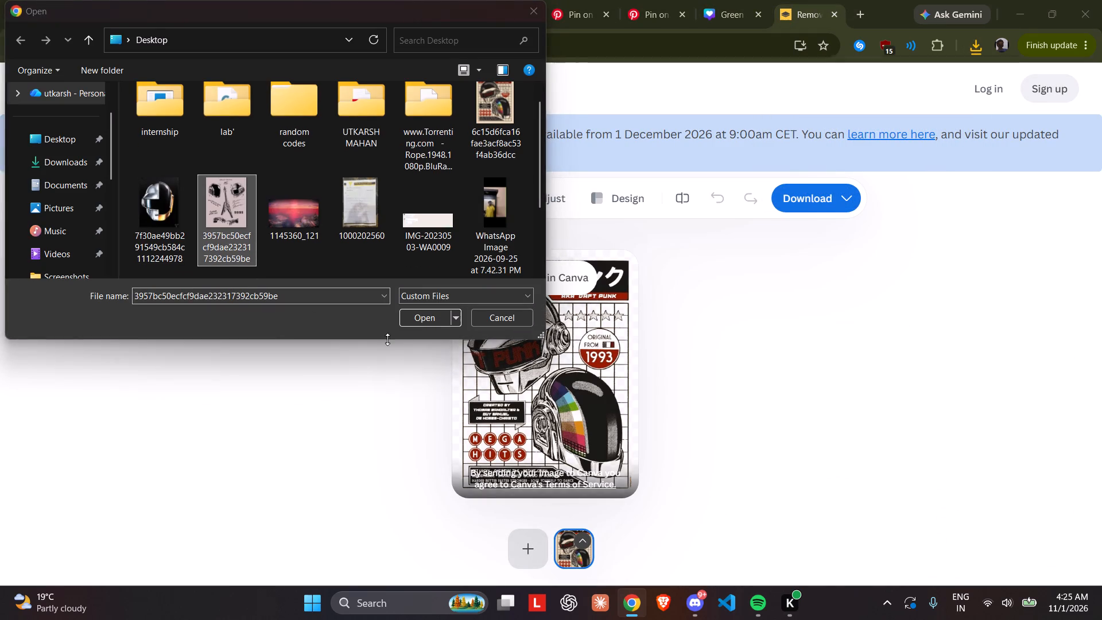
# Load the tattoo sheet into remove.bg and save its free preview cutout to the Desktop as a PNG.
pyautogui.click(430, 321)
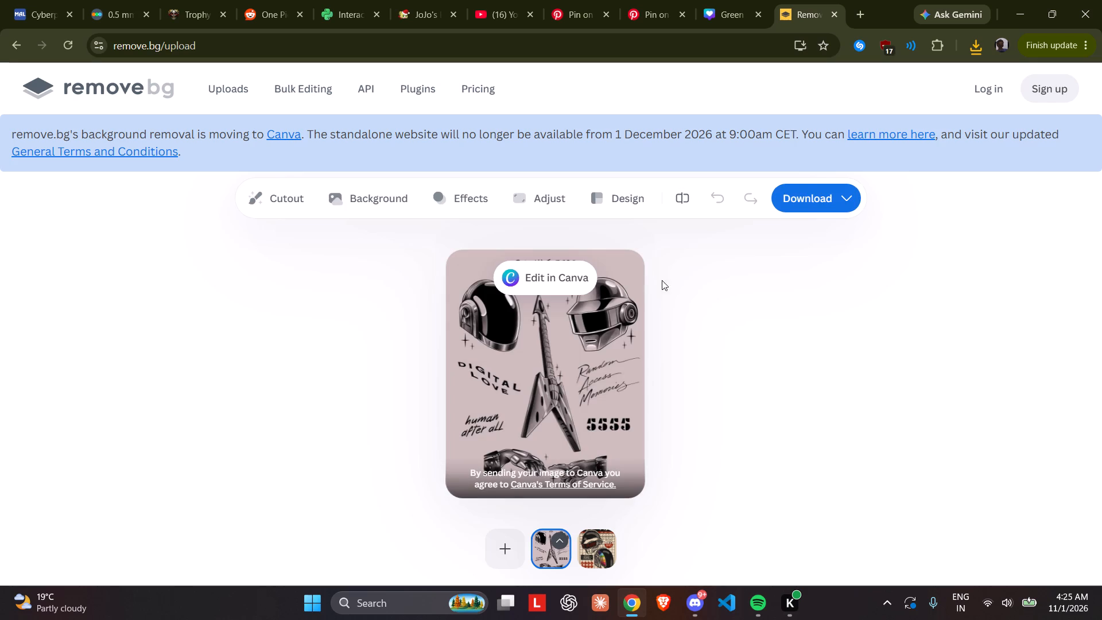
pyautogui.click(795, 192)
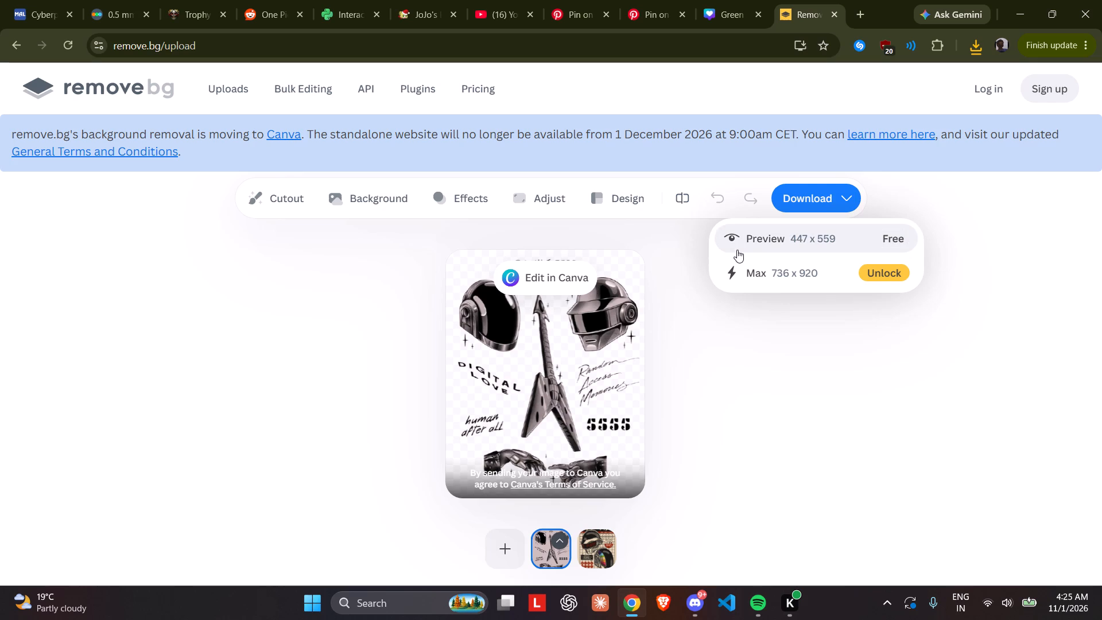
pyautogui.click(739, 248)
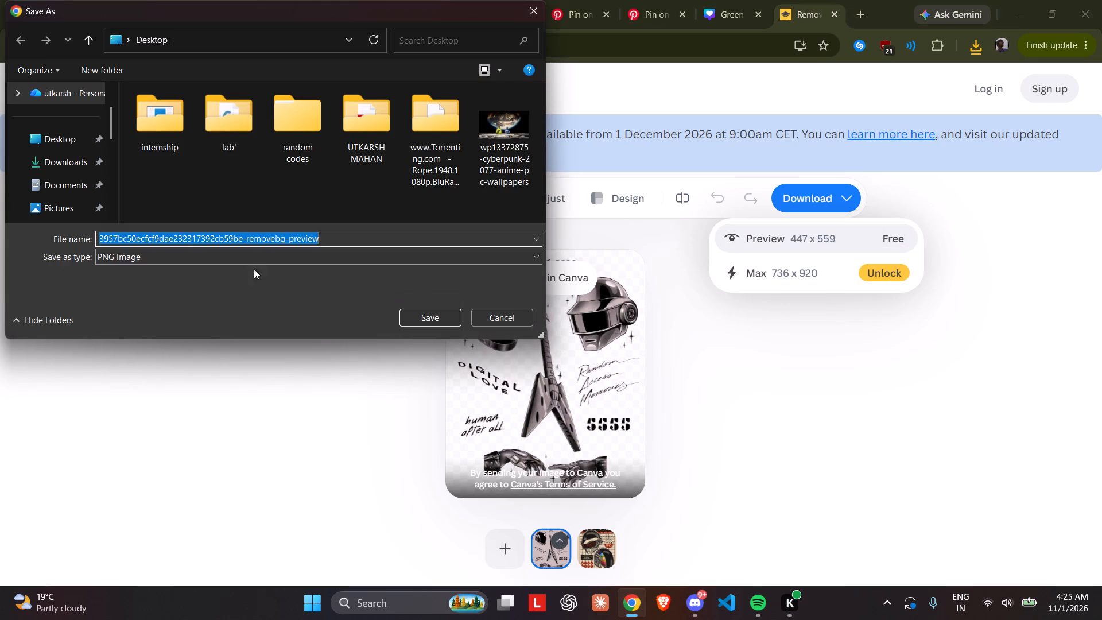
pyautogui.click(42, 141)
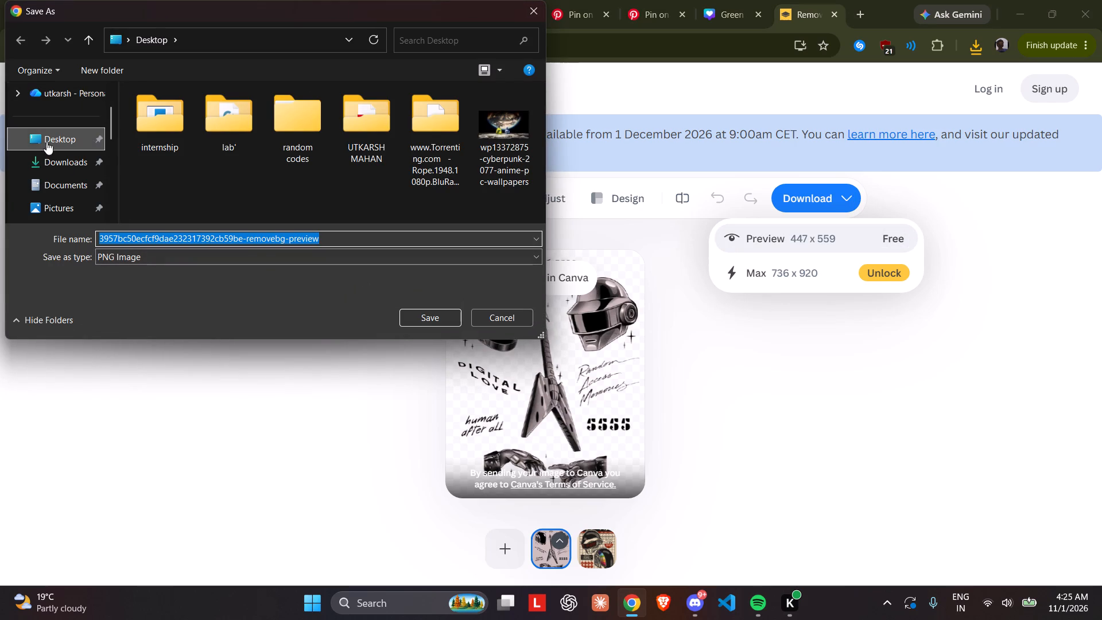
pyautogui.click(418, 317)
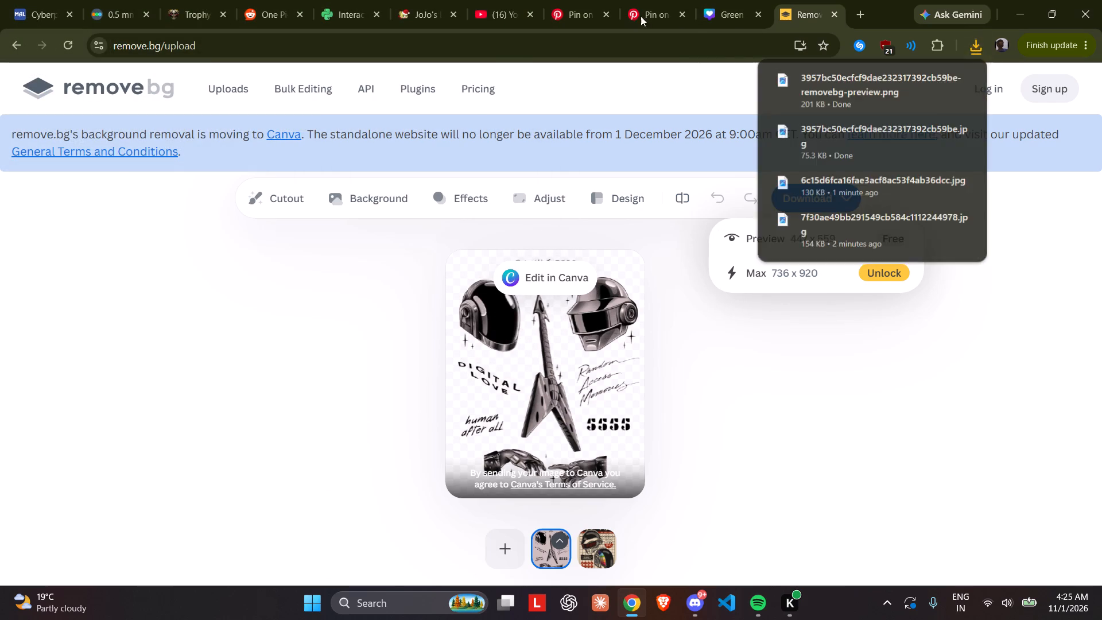
# Return to the Canva design, upload the background-removed tattoo sheet PNG from the Desktop, and place it on the poster.
pyautogui.click(630, 16)
pyautogui.click(705, 17)
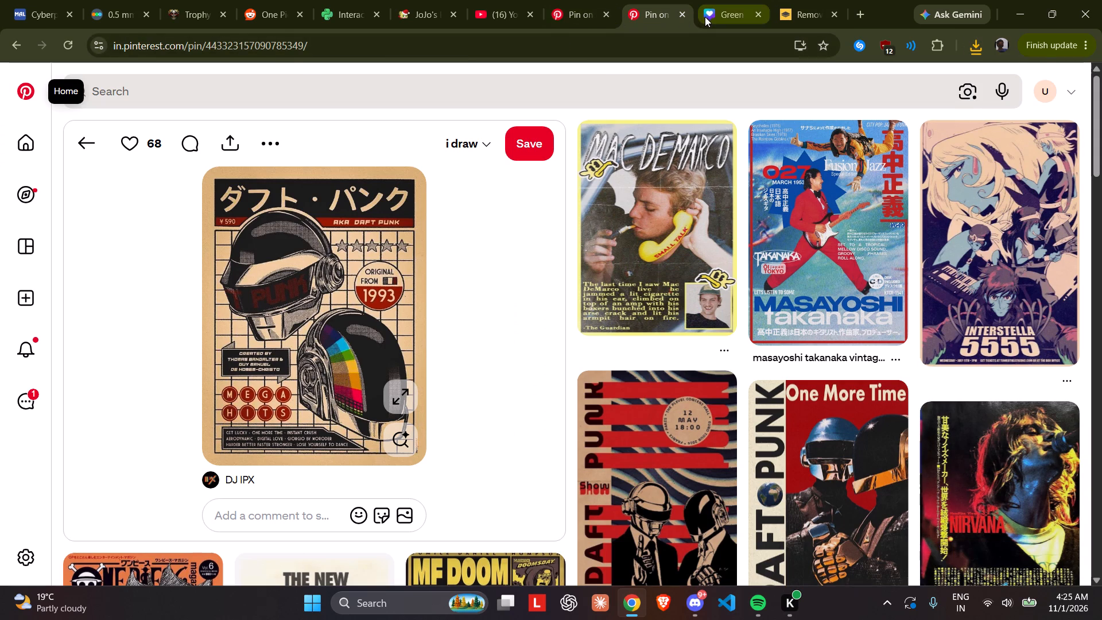
pyautogui.click(53, 348)
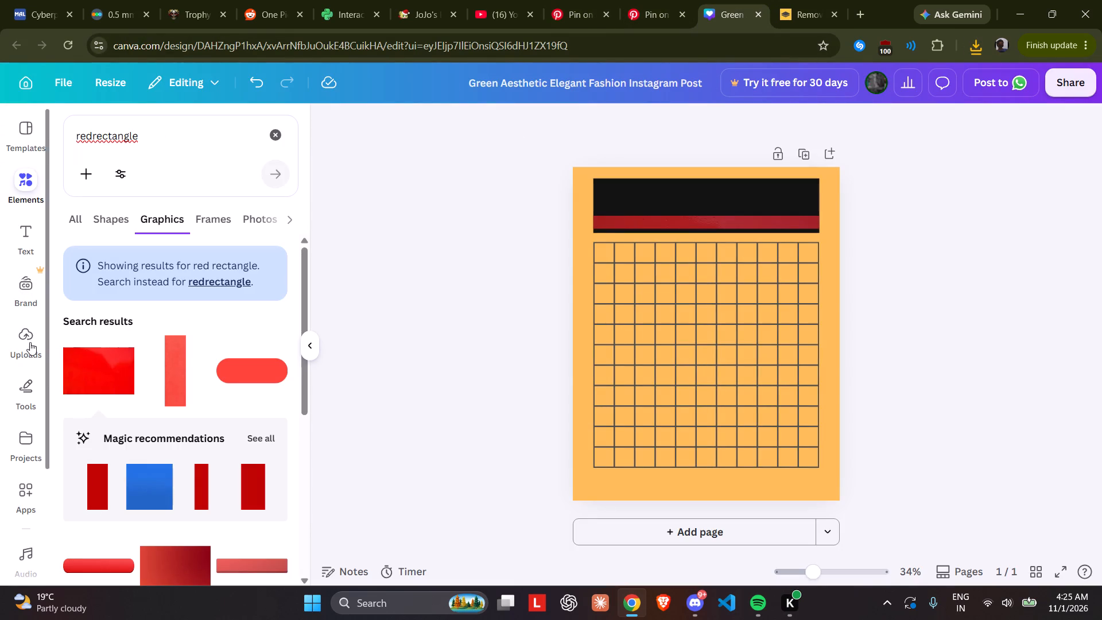
pyautogui.click(26, 342)
pyautogui.click(189, 184)
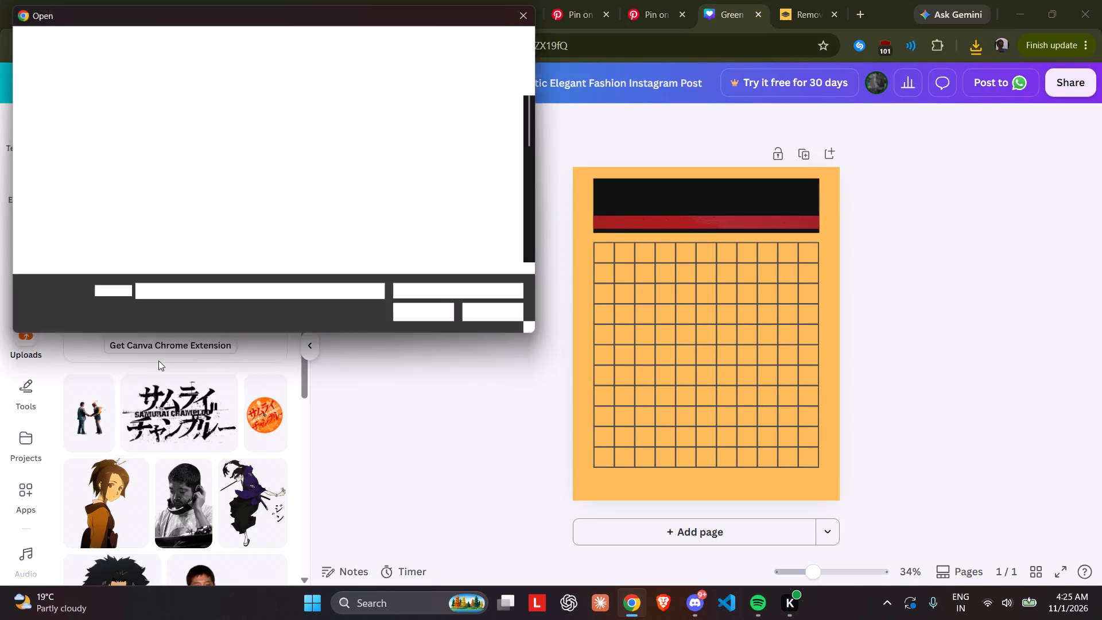
pyautogui.click(202, 227)
pyautogui.click(304, 215)
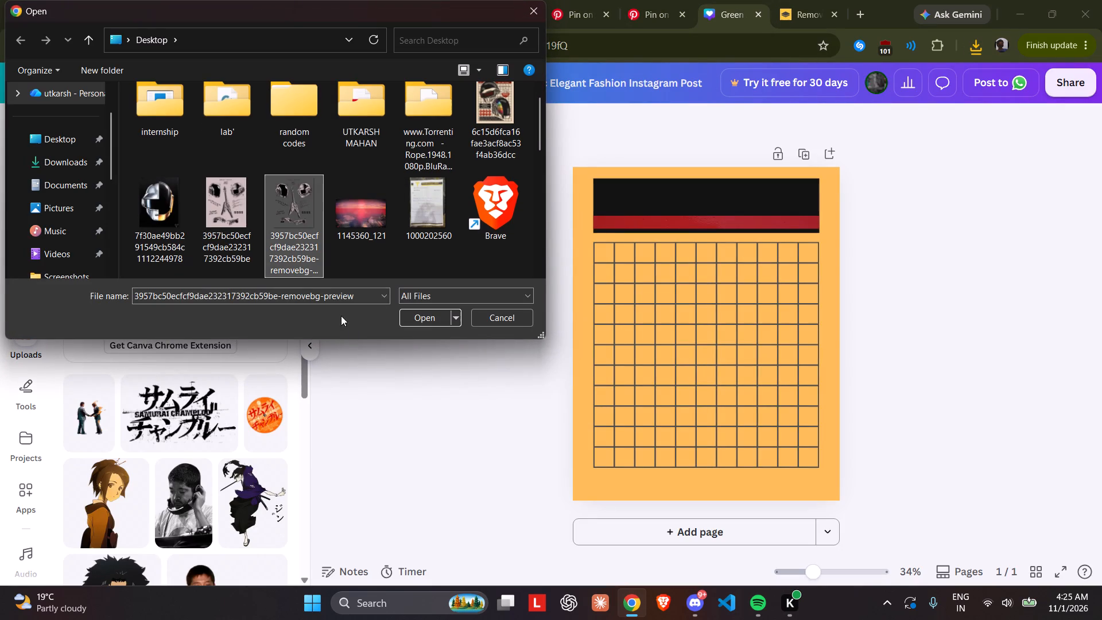
pyautogui.click(424, 321)
pyautogui.click(103, 410)
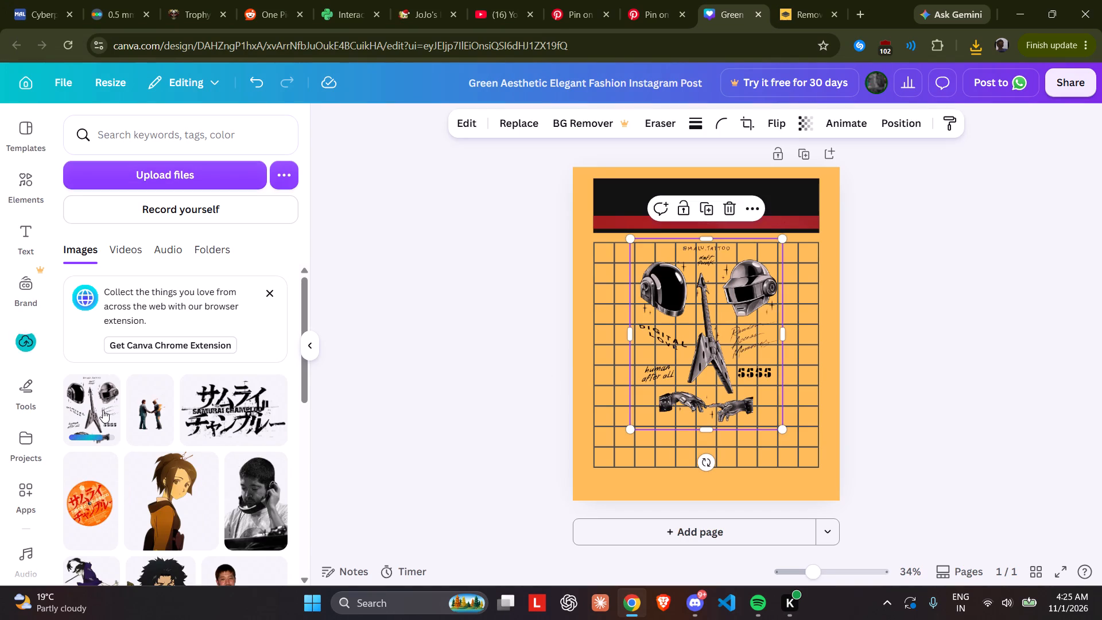
# Crop the placed tattoo sheet down to only the silver helmet on its right side.
pyautogui.moveTo(698, 434); pyautogui.dragTo(729, 338)
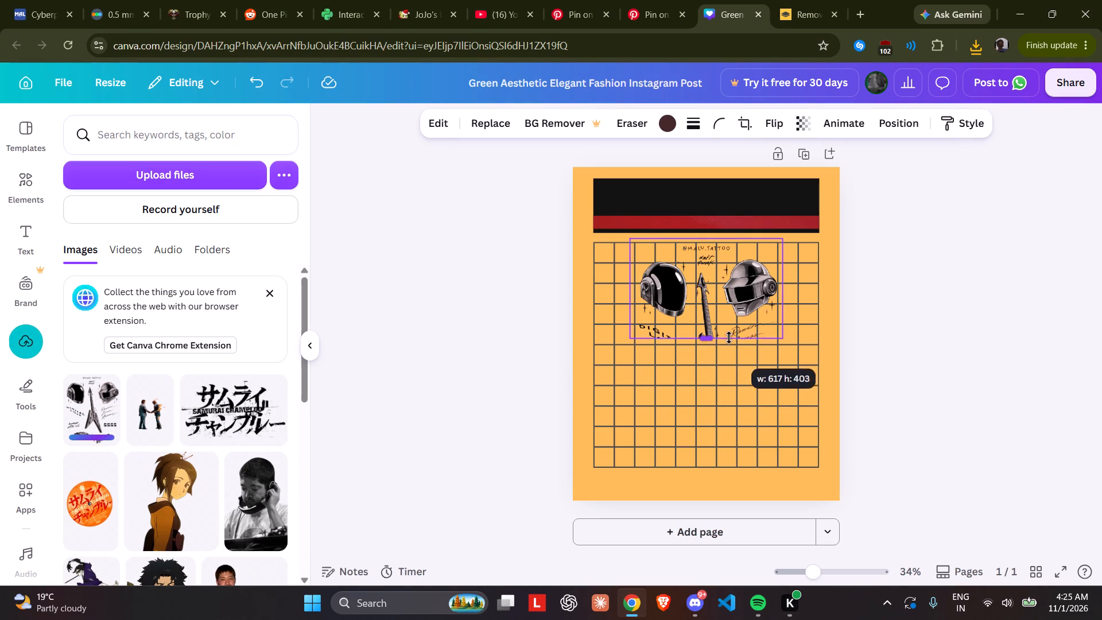
pyautogui.moveTo(729, 338); pyautogui.dragTo(732, 326)
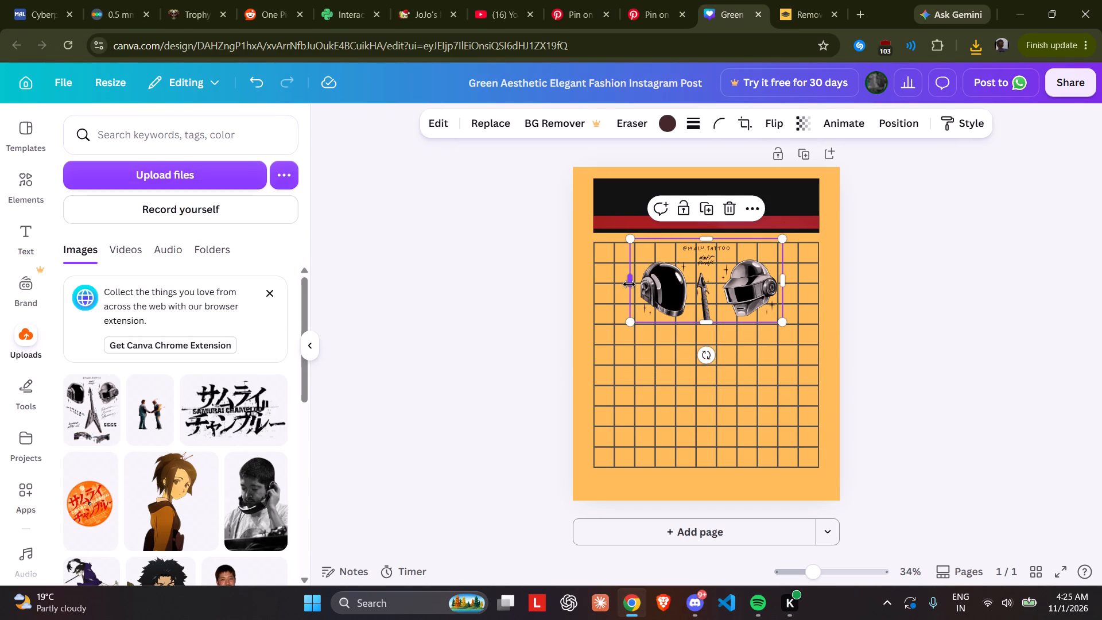
pyautogui.moveTo(629, 284); pyautogui.dragTo(717, 292)
pyautogui.moveTo(748, 237); pyautogui.dragTo(748, 251)
# Add a second copy of the uploaded tattoo sheet cutout to the poster.
pyautogui.click(106, 409)
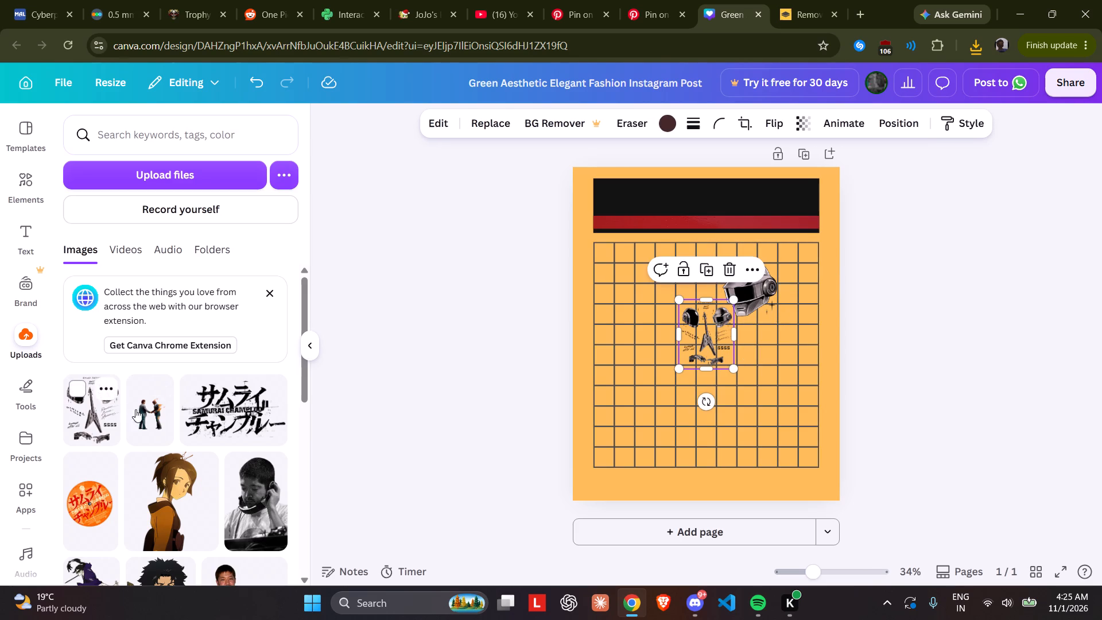
# Enlarge the background-removed tattoo sheet on the poster and crop it down to only the full-face helmet with the dark visor.
pyautogui.moveTo(736, 363); pyautogui.dragTo(891, 479)
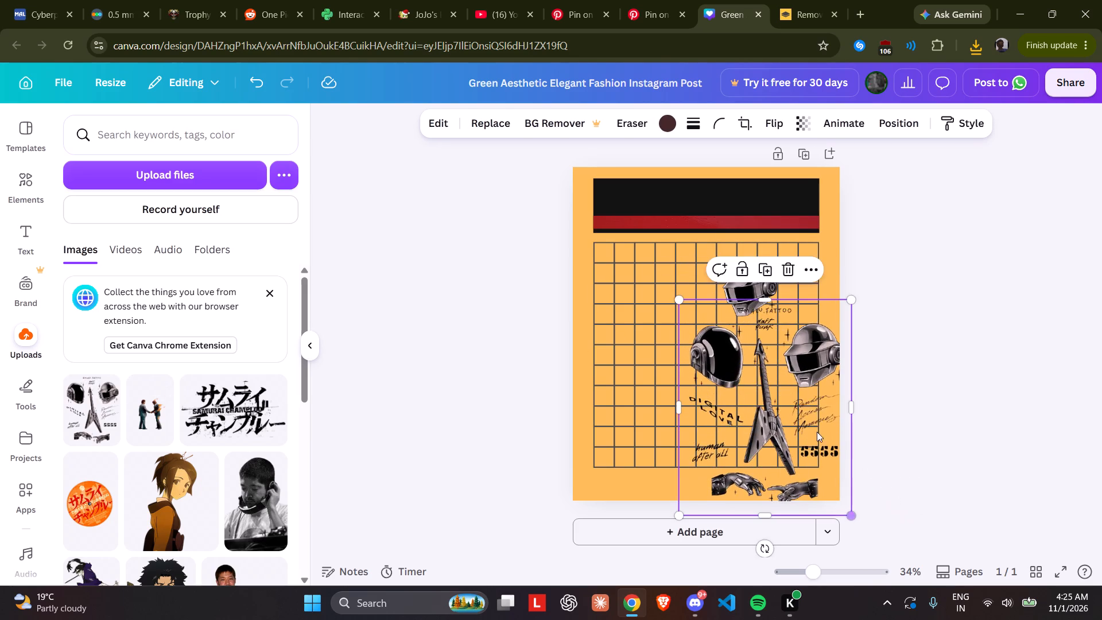
pyautogui.moveTo(783, 419); pyautogui.dragTo(674, 351)
pyautogui.moveTo(641, 360); pyautogui.dragTo(691, 402)
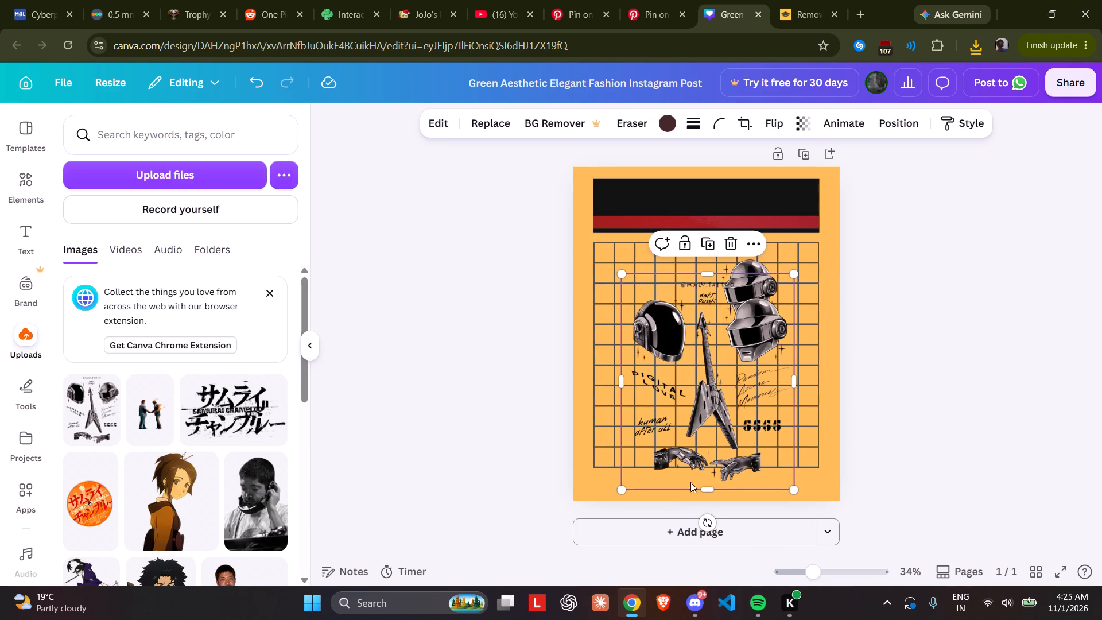
pyautogui.moveTo(704, 488); pyautogui.dragTo(726, 372)
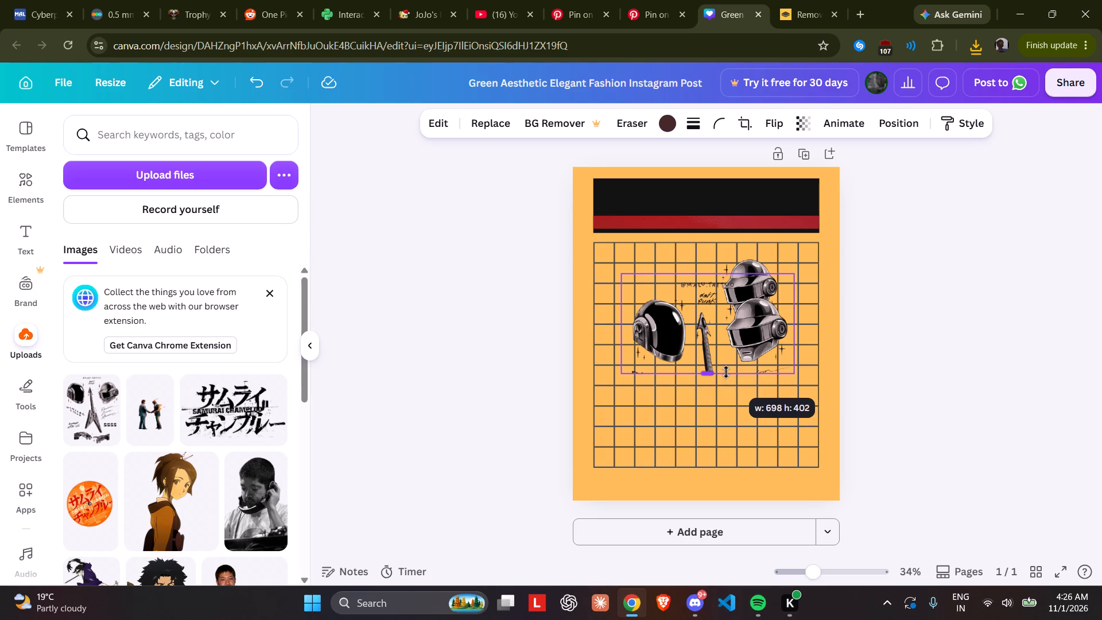
pyautogui.moveTo(726, 372); pyautogui.dragTo(727, 367)
pyautogui.moveTo(793, 317); pyautogui.dragTo(693, 326)
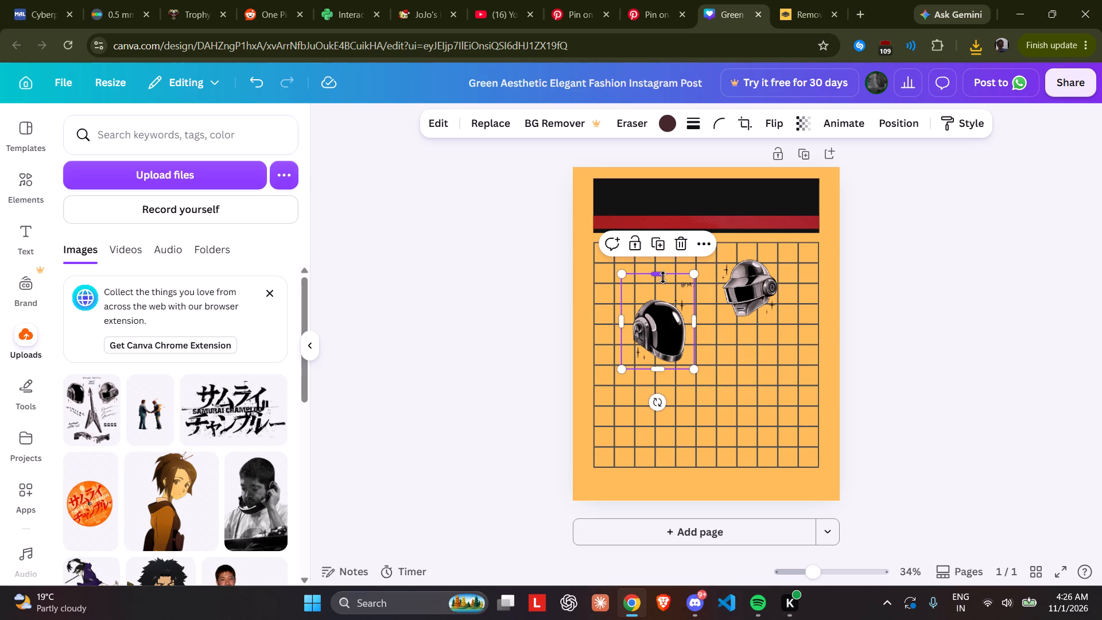
pyautogui.moveTo(663, 277); pyautogui.dragTo(668, 299)
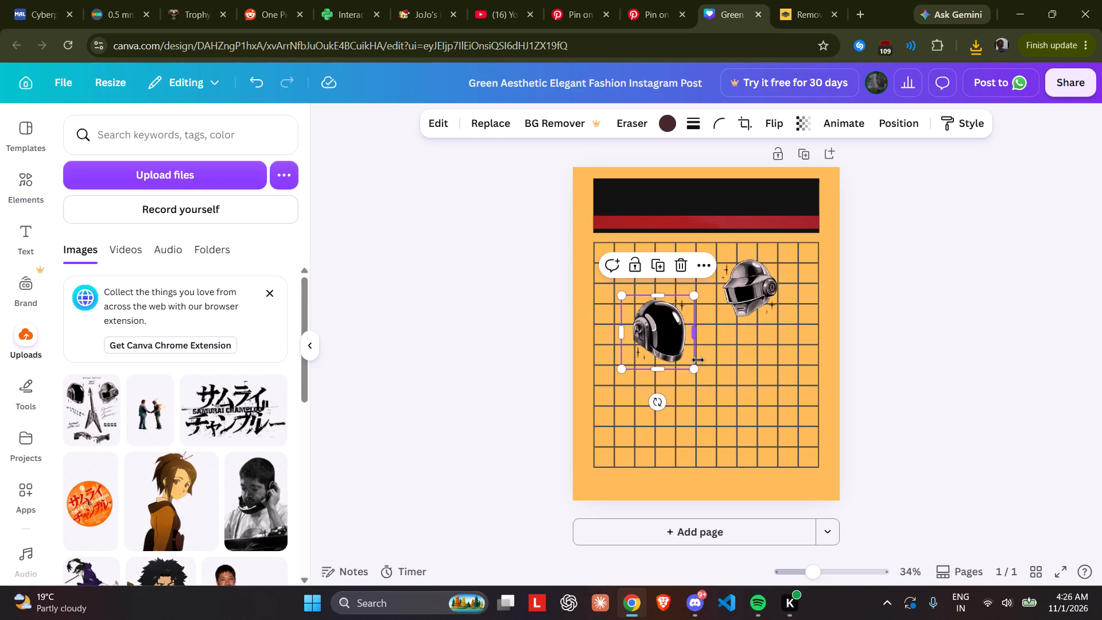
# Enlarge both helmets and arrange them side by side on the grid, full-face helmet at lower left and visor-band helmet at upper right.
pyautogui.moveTo(698, 368); pyautogui.dragTo(749, 454)
pyautogui.moveTo(706, 388); pyautogui.dragTo(686, 382)
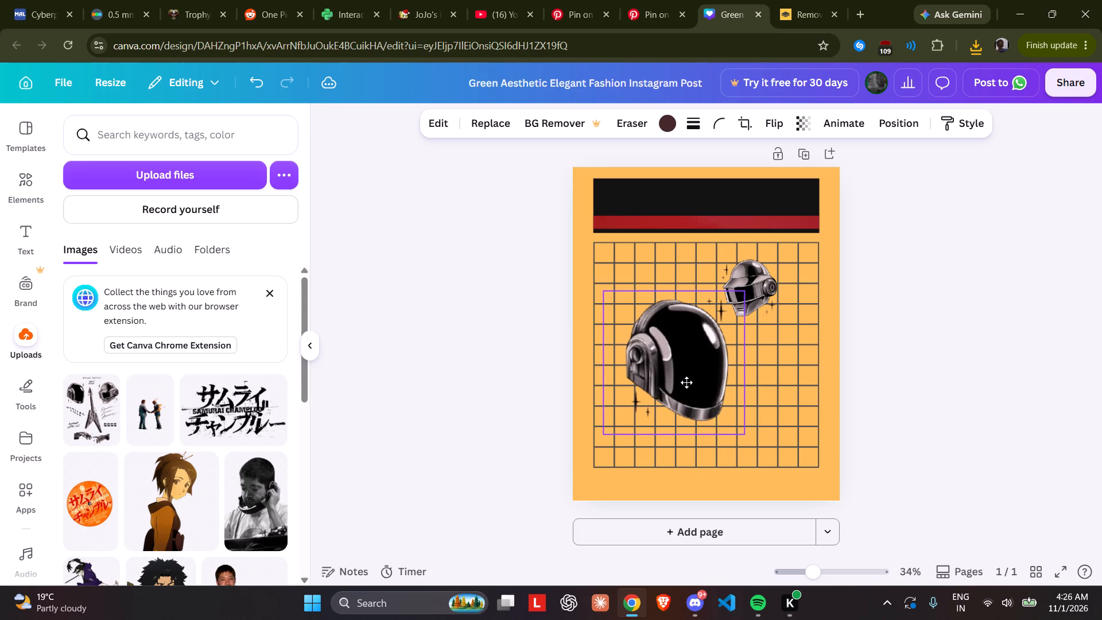
pyautogui.moveTo(686, 382); pyautogui.dragTo(671, 376)
pyautogui.moveTo(772, 285); pyautogui.dragTo(778, 297)
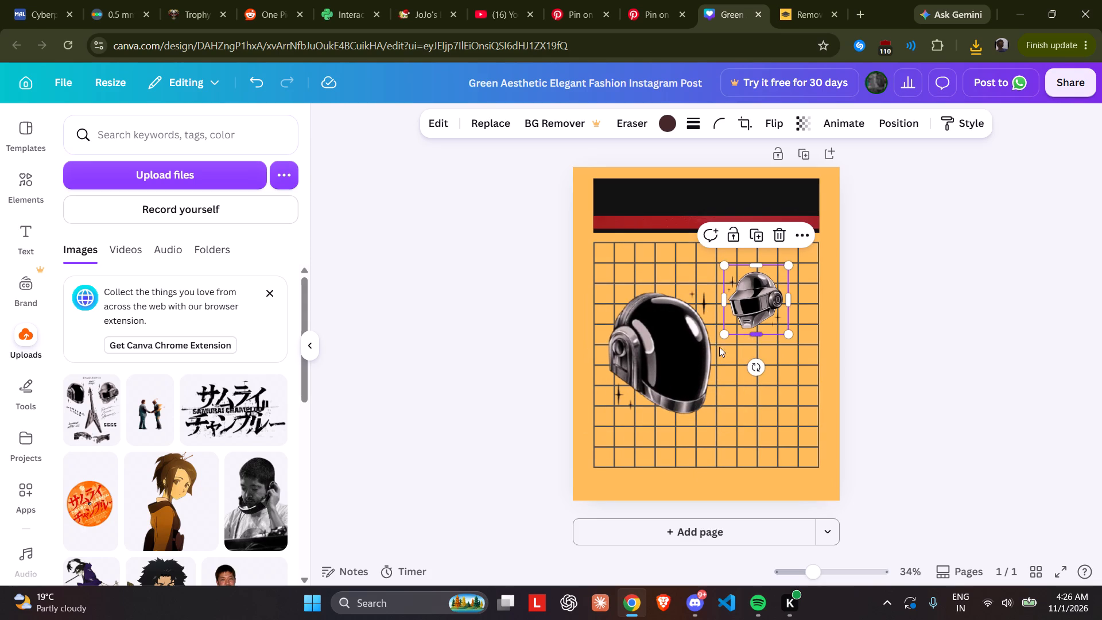
pyautogui.moveTo(723, 333); pyautogui.dragTo(693, 411)
pyautogui.moveTo(762, 347); pyautogui.dragTo(772, 342)
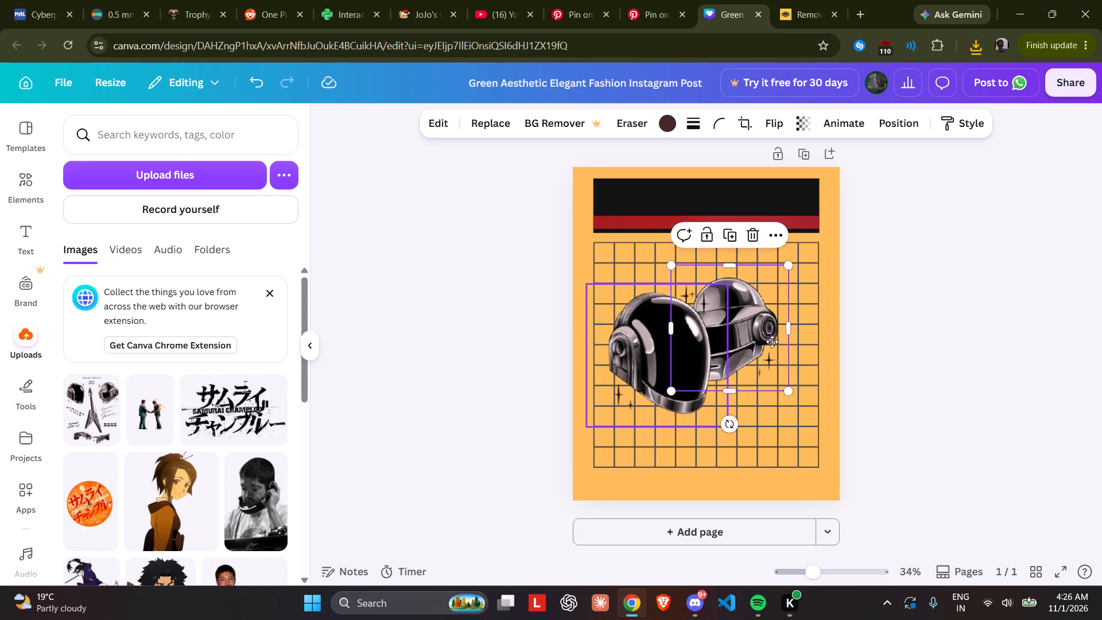
pyautogui.moveTo(772, 342); pyautogui.dragTo(785, 331)
pyautogui.click(899, 280)
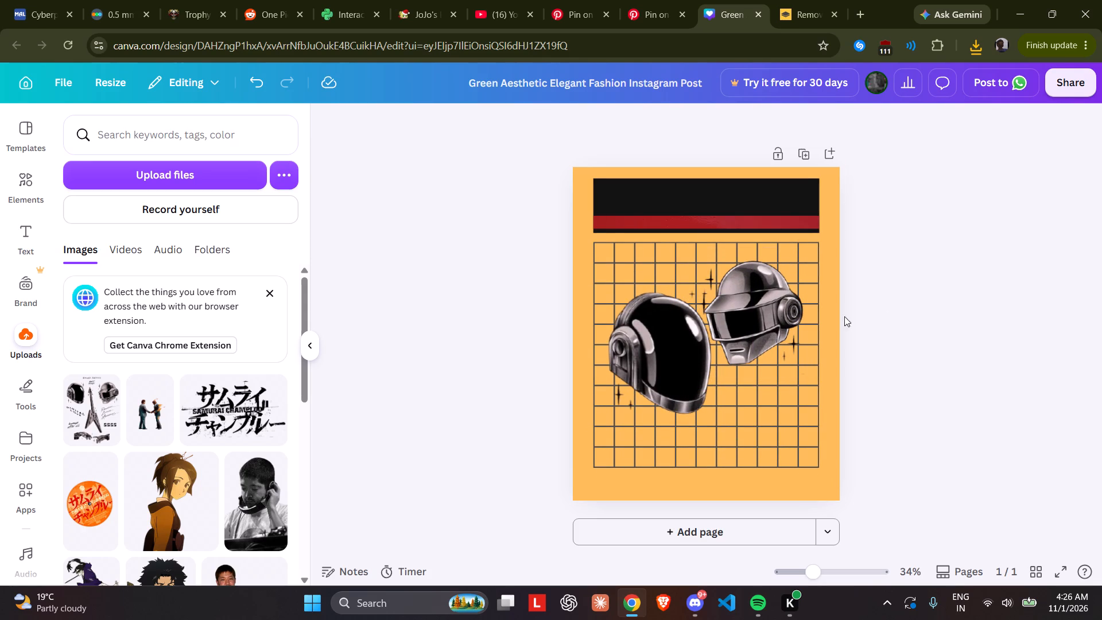
# Match the Pinterest reference by swapping the helmets: visor-band helmet at the grid's upper left, full-face helmet at its lower right.
pyautogui.click(661, 0)
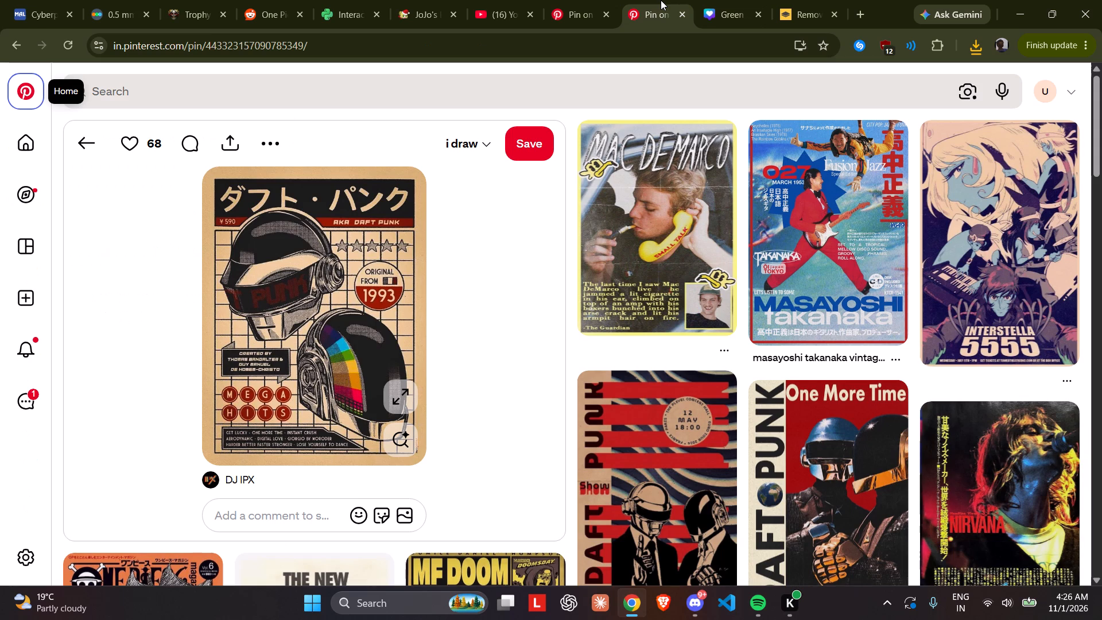
pyautogui.click(728, 0)
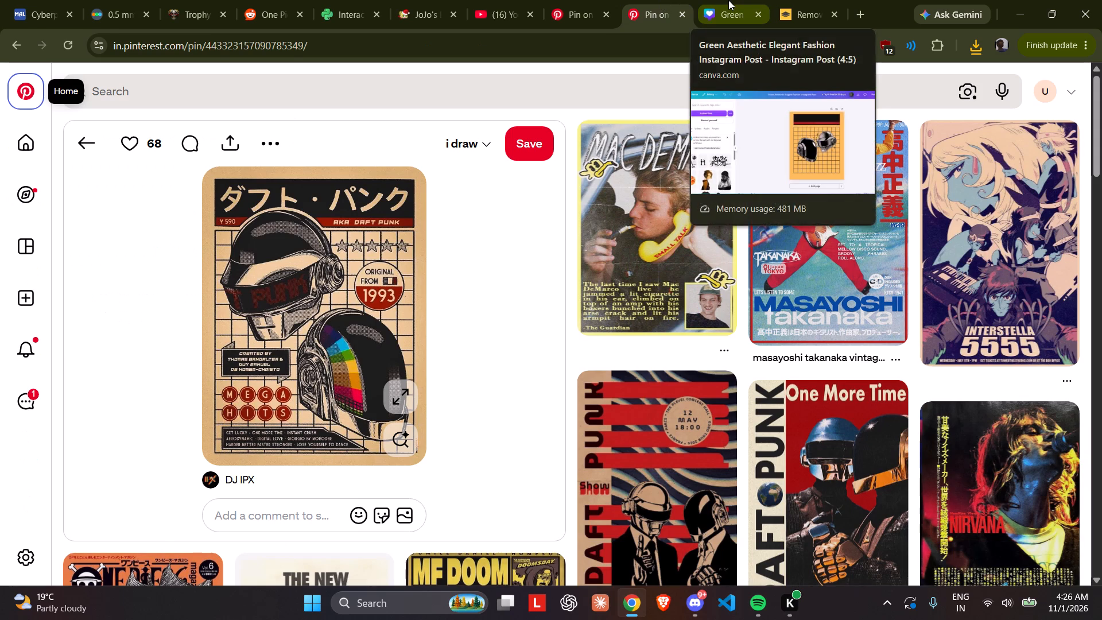
pyautogui.moveTo(783, 282); pyautogui.dragTo(712, 286)
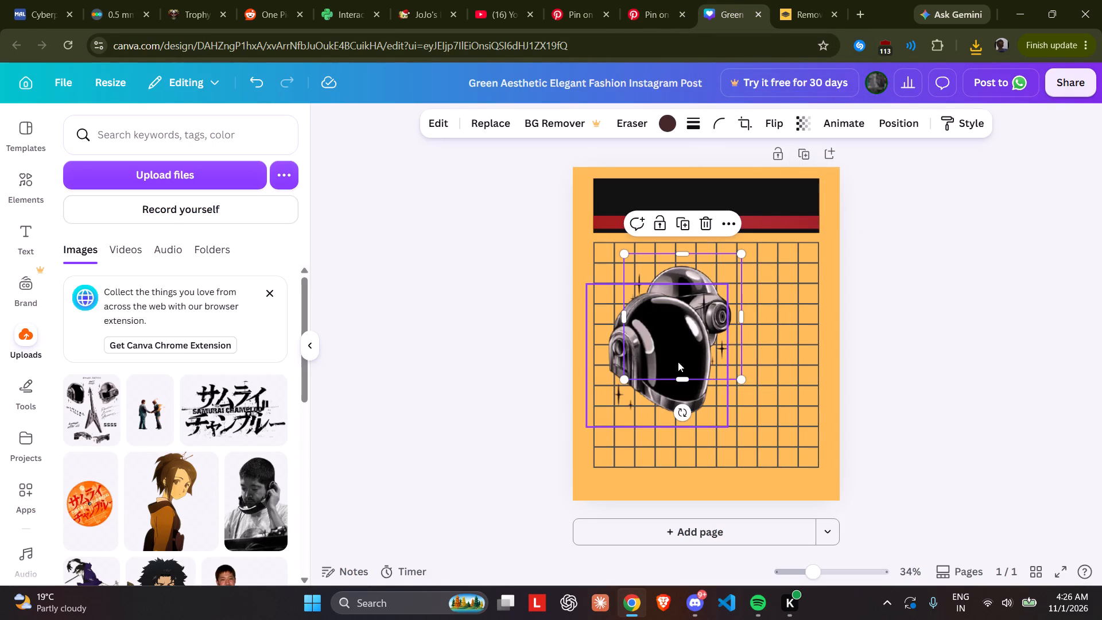
pyautogui.moveTo(659, 399); pyautogui.dragTo(751, 416)
pyautogui.moveTo(659, 304); pyautogui.dragTo(644, 309)
pyautogui.click(921, 239)
# Check the Pinterest reference again, search the Canva graphics for "circle", and add the solid black circle to the poster.
pyautogui.click(651, 15)
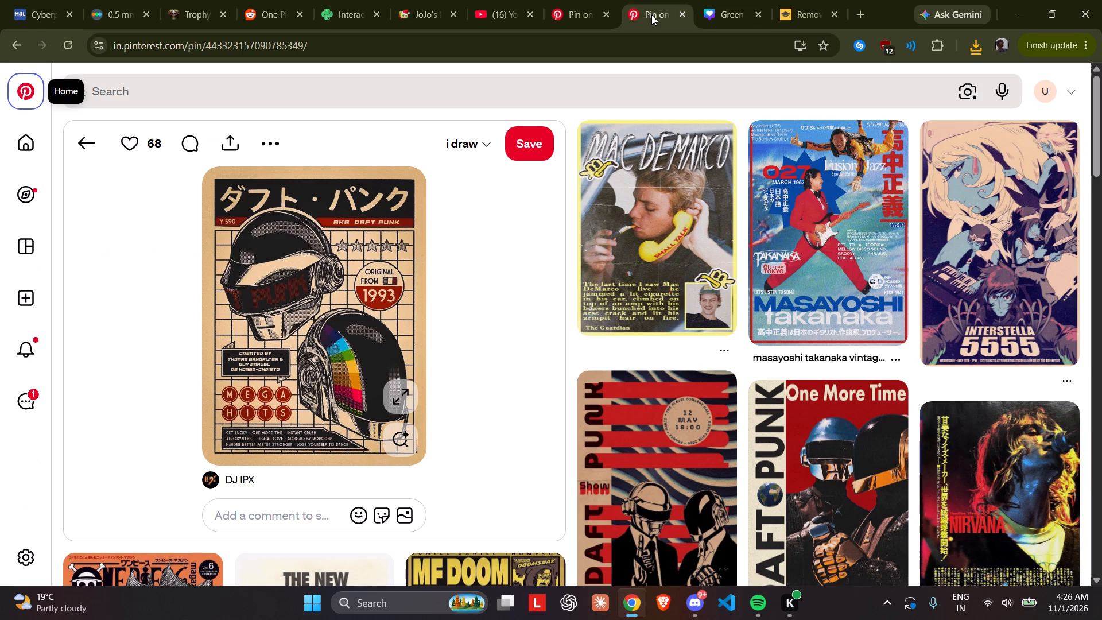
pyautogui.click(707, 0)
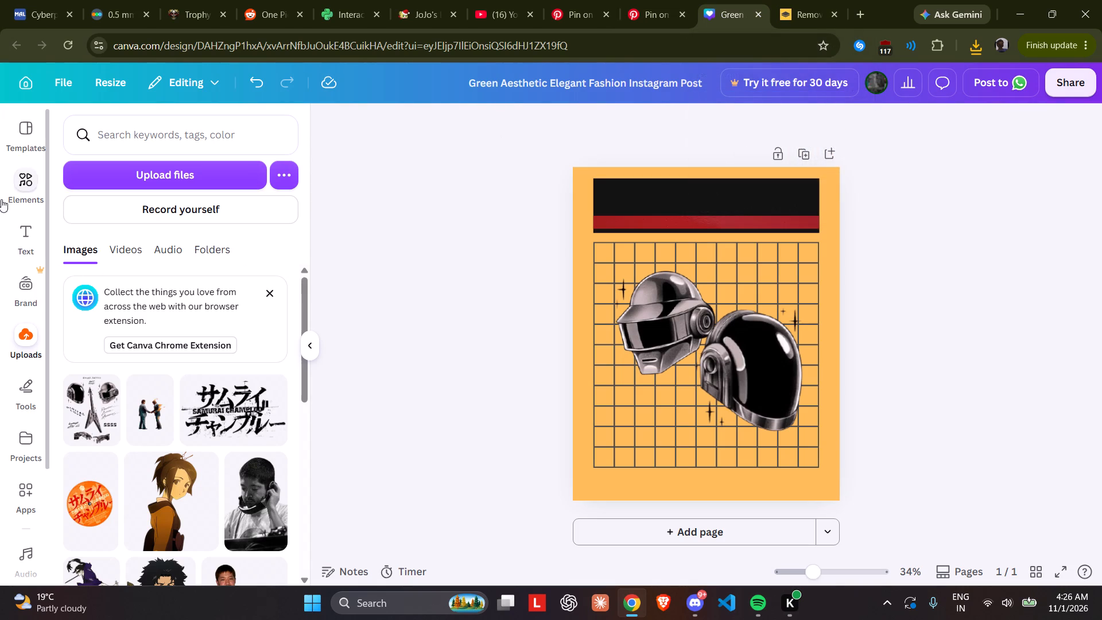
pyautogui.click(7, 180)
pyautogui.tripleClick(152, 138)
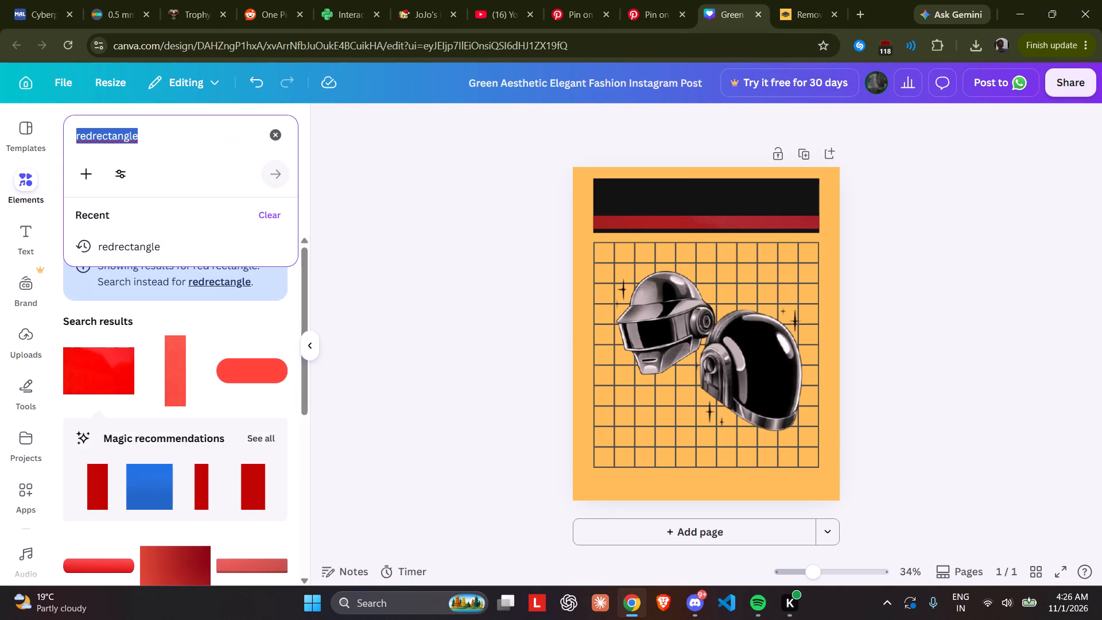
pyautogui.write('circle')
pyautogui.press('Return')
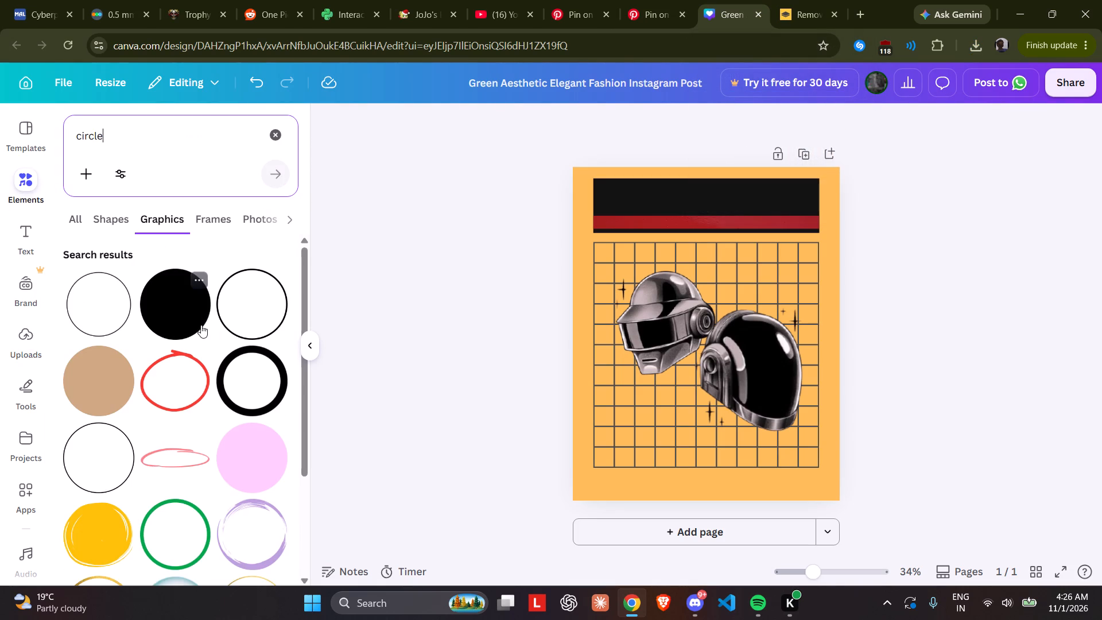
pyautogui.click(193, 324)
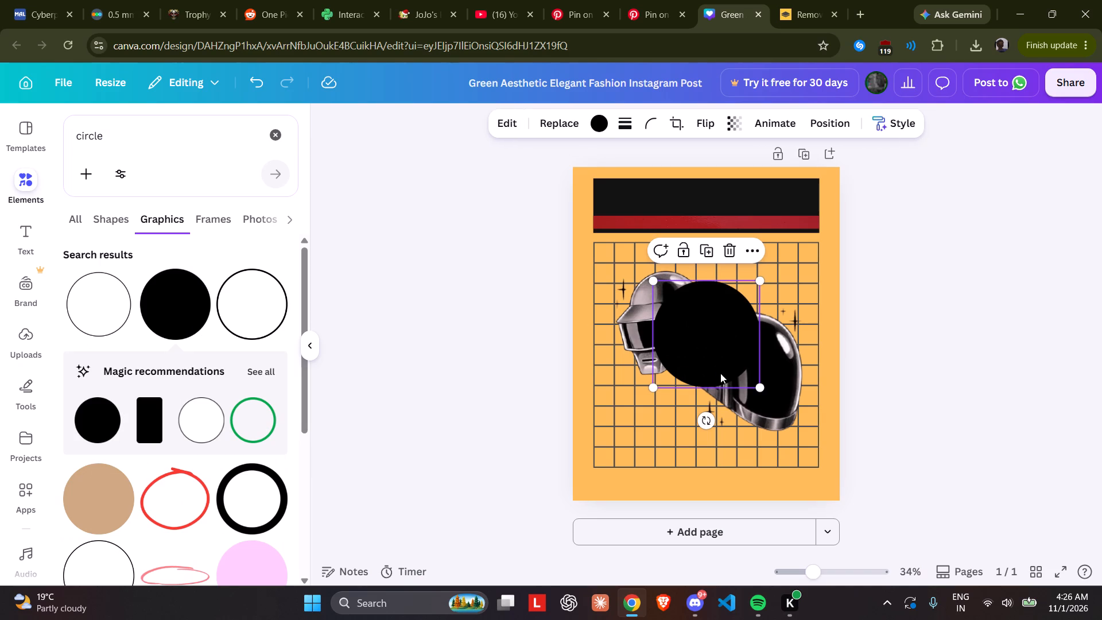
# Shrink the black circle and place it in the grid's upper-right corner, just above the full-face helmet.
pyautogui.moveTo(760, 386); pyautogui.dragTo(728, 355)
pyautogui.moveTo(703, 325); pyautogui.dragTo(754, 298)
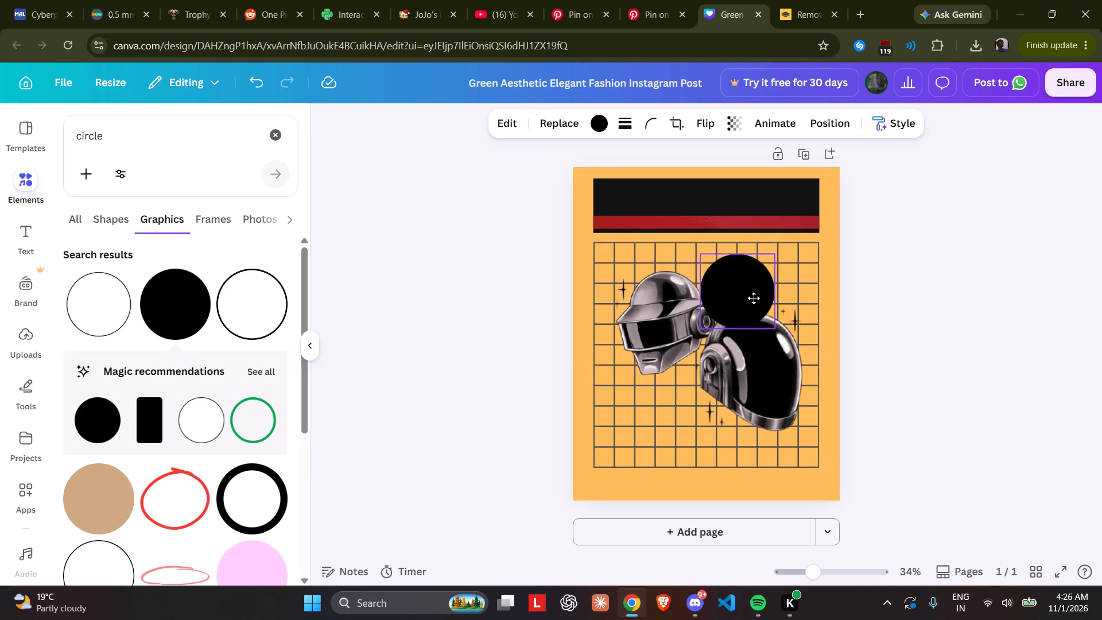
pyautogui.moveTo(754, 298); pyautogui.dragTo(778, 287)
pyautogui.moveTo(800, 318); pyautogui.dragTo(782, 309)
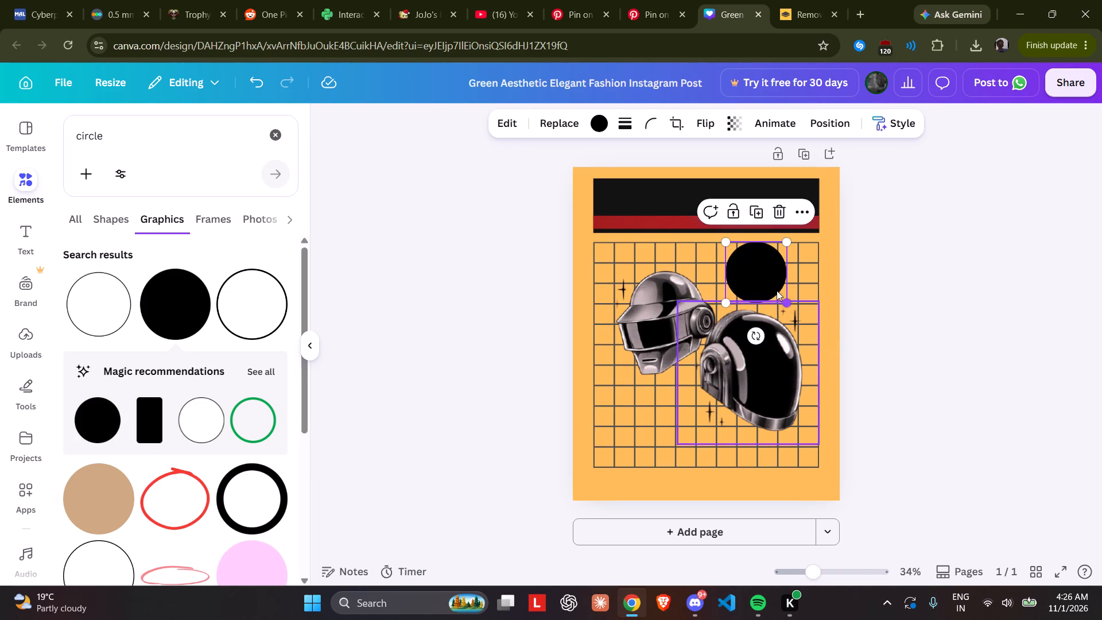
pyautogui.moveTo(789, 299); pyautogui.dragTo(807, 311)
pyautogui.click(807, 311)
pyautogui.click(786, 291)
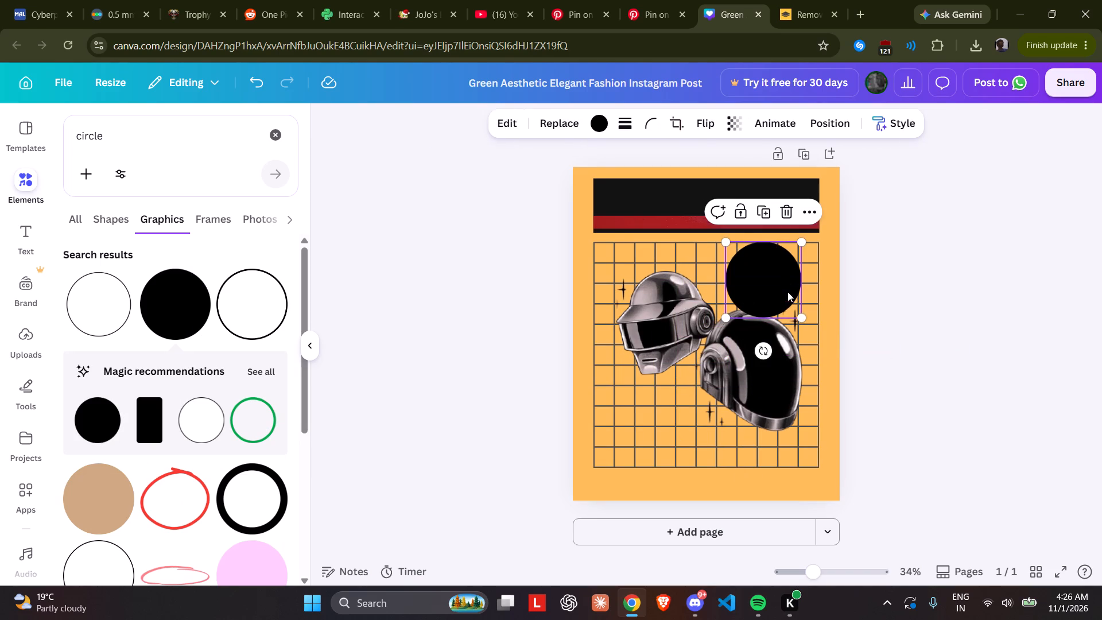
pyautogui.moveTo(801, 319); pyautogui.dragTo(793, 308)
pyautogui.moveTo(772, 284); pyautogui.dragTo(786, 281)
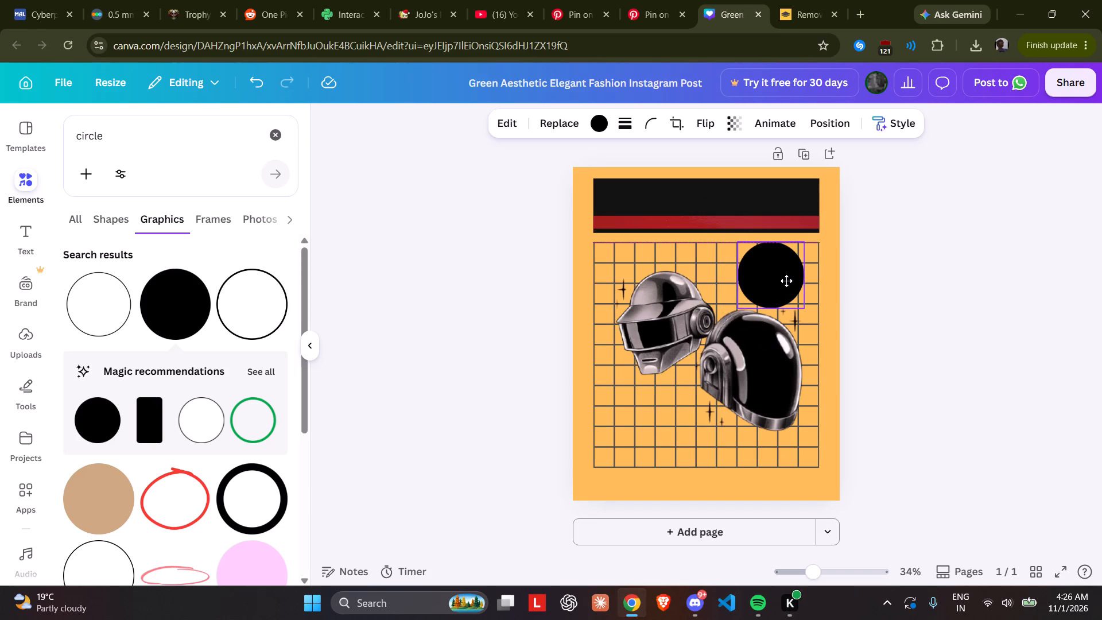
pyautogui.moveTo(786, 281); pyautogui.dragTo(791, 280)
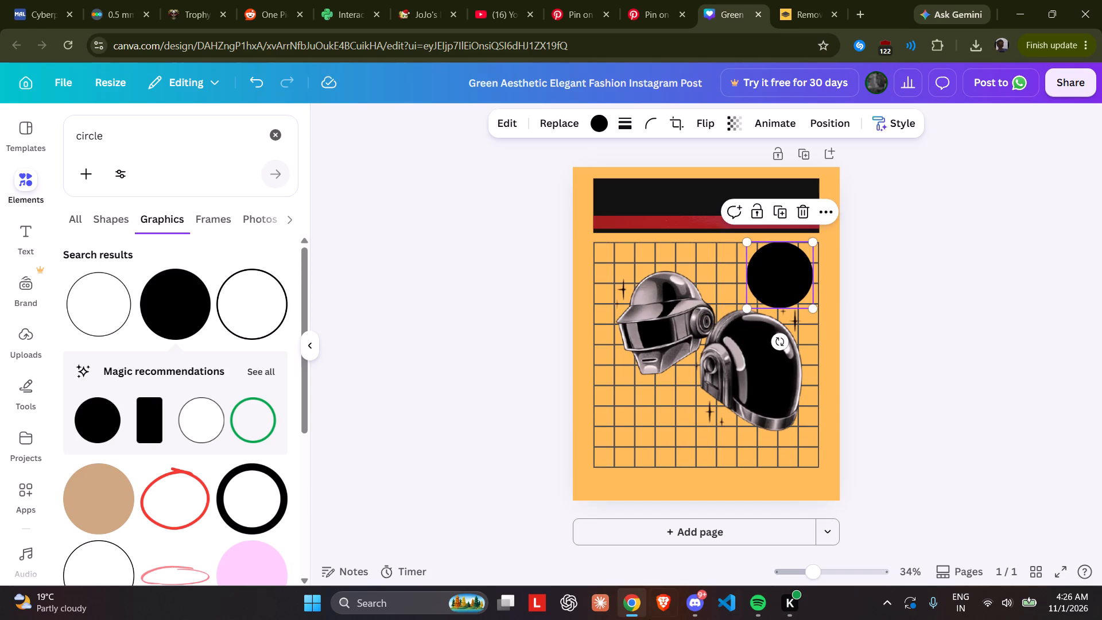
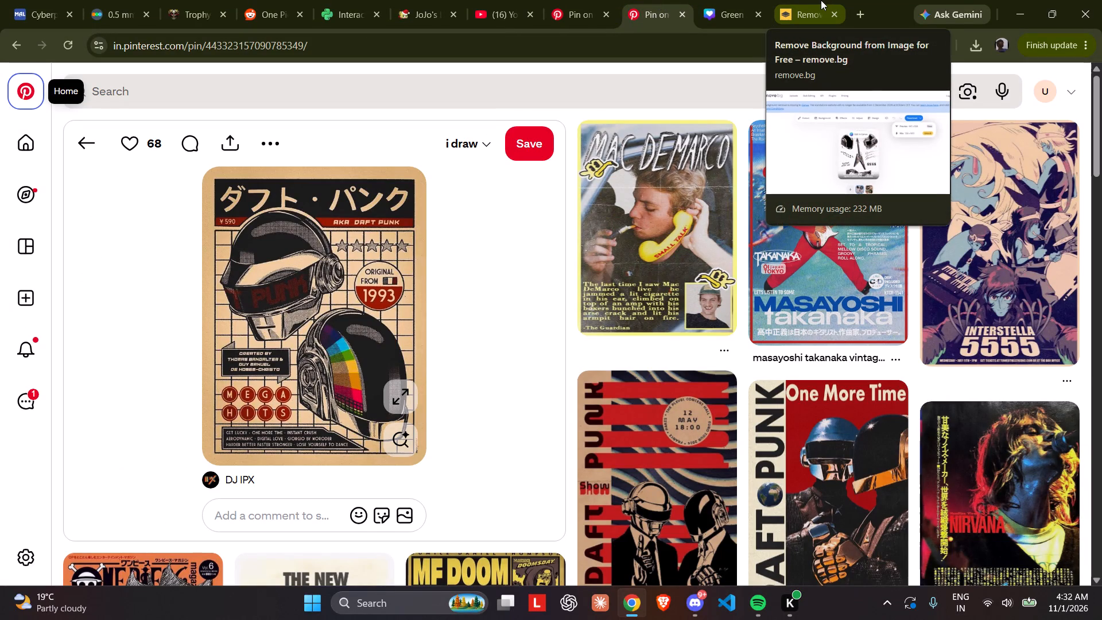
# Return to the Canva poster, duplicate the black circle, and place the copy at the grid's lower-left corner.
pyautogui.click(750, 3)
pyautogui.click(197, 283)
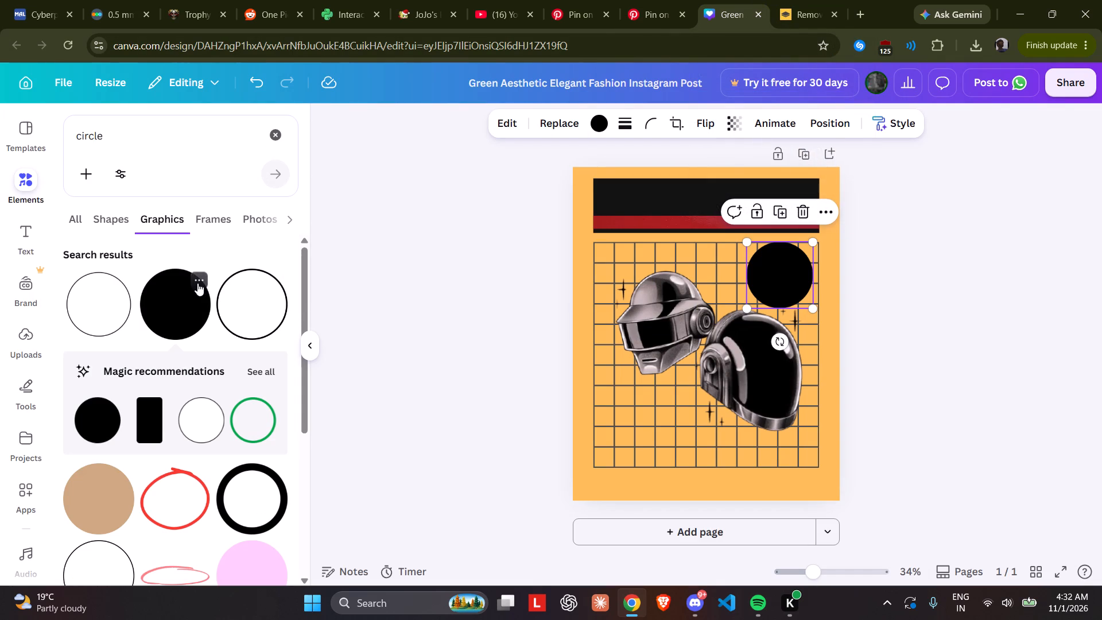
pyautogui.click(389, 235)
pyautogui.click(769, 260)
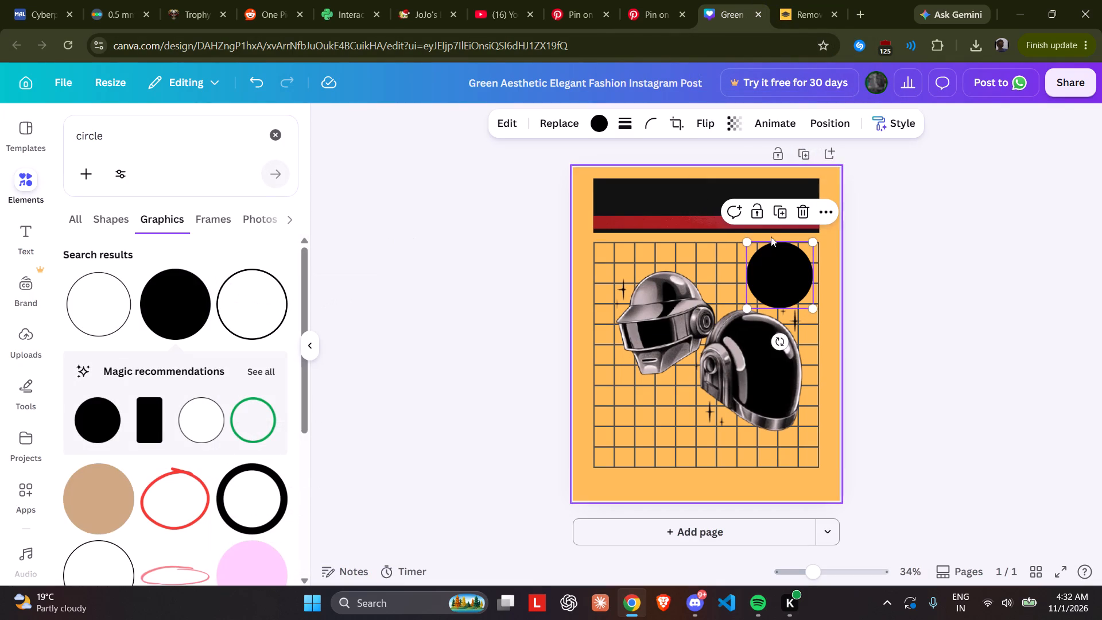
pyautogui.click(780, 219)
pyautogui.moveTo(783, 263); pyautogui.dragTo(713, 259)
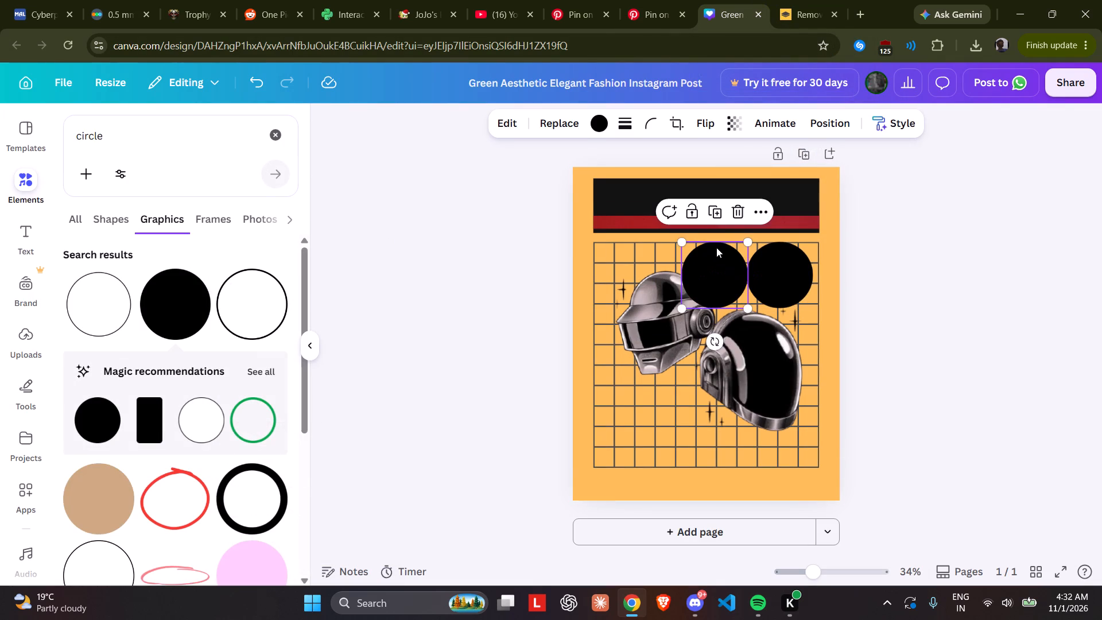
pyautogui.moveTo(719, 250); pyautogui.dragTo(271, 289)
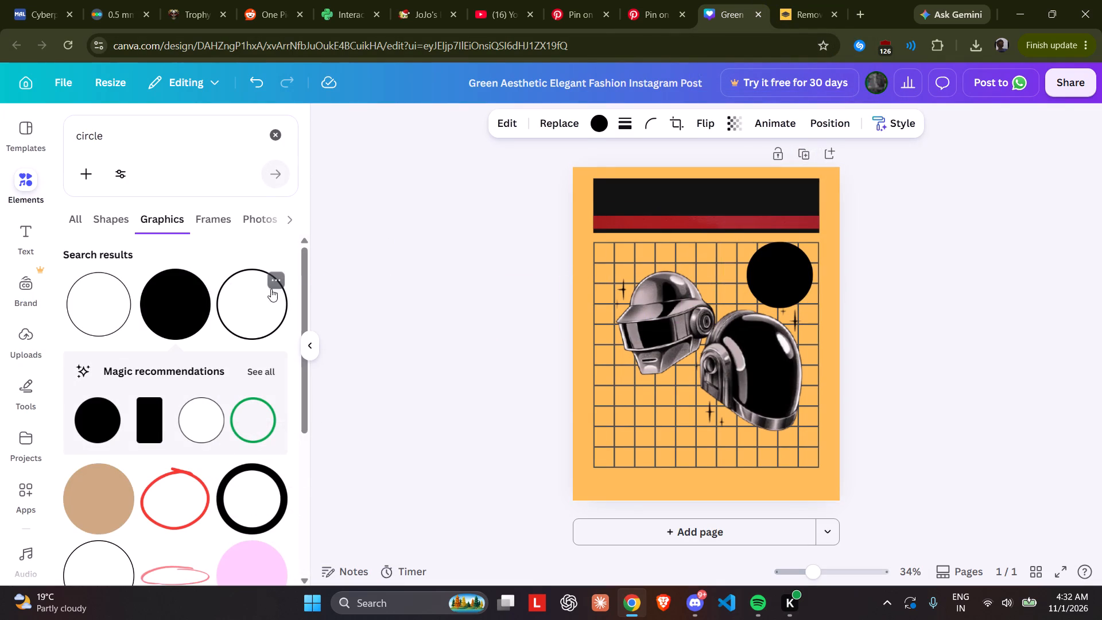
pyautogui.moveTo(271, 289); pyautogui.dragTo(623, 437)
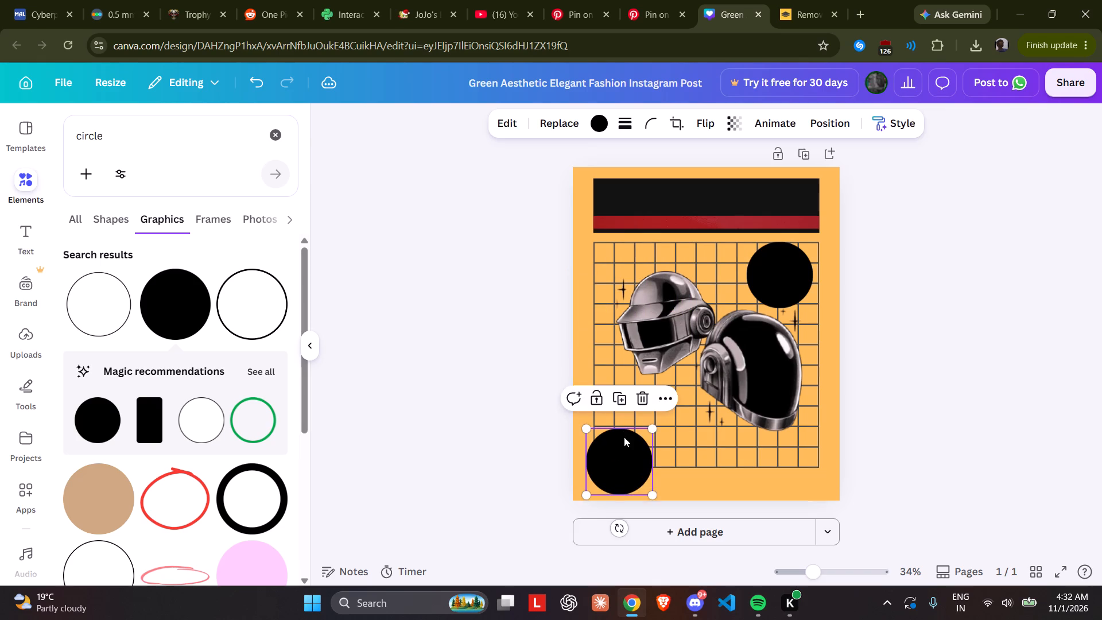
pyautogui.moveTo(610, 503); pyautogui.dragTo(608, 497)
# Crop the duplicate circle freeform from the top, keeping only a bottom segment slightly smaller than a half circle.
pyautogui.doubleClick(617, 471)
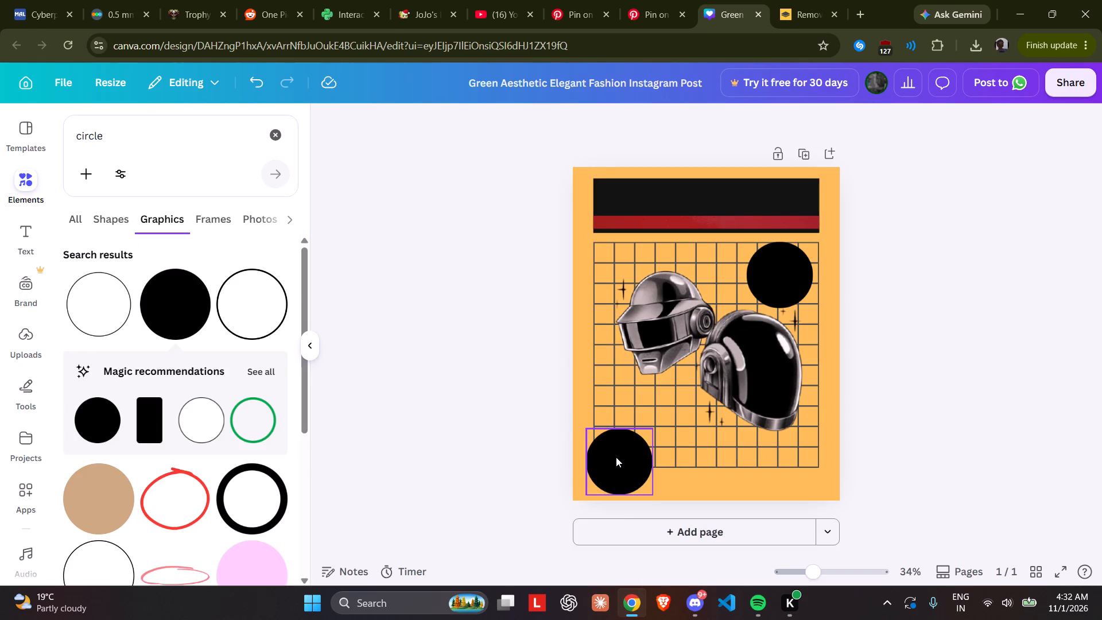
pyautogui.click(616, 457)
pyautogui.click(616, 457)
pyautogui.click(620, 446)
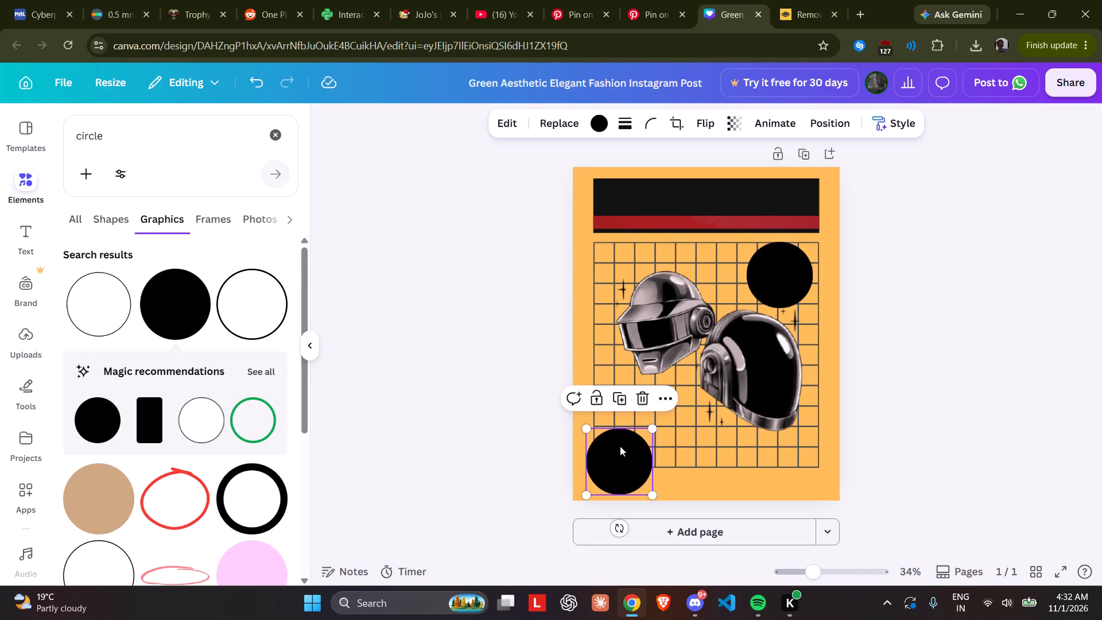
pyautogui.click(620, 446)
pyautogui.doubleClick(620, 446)
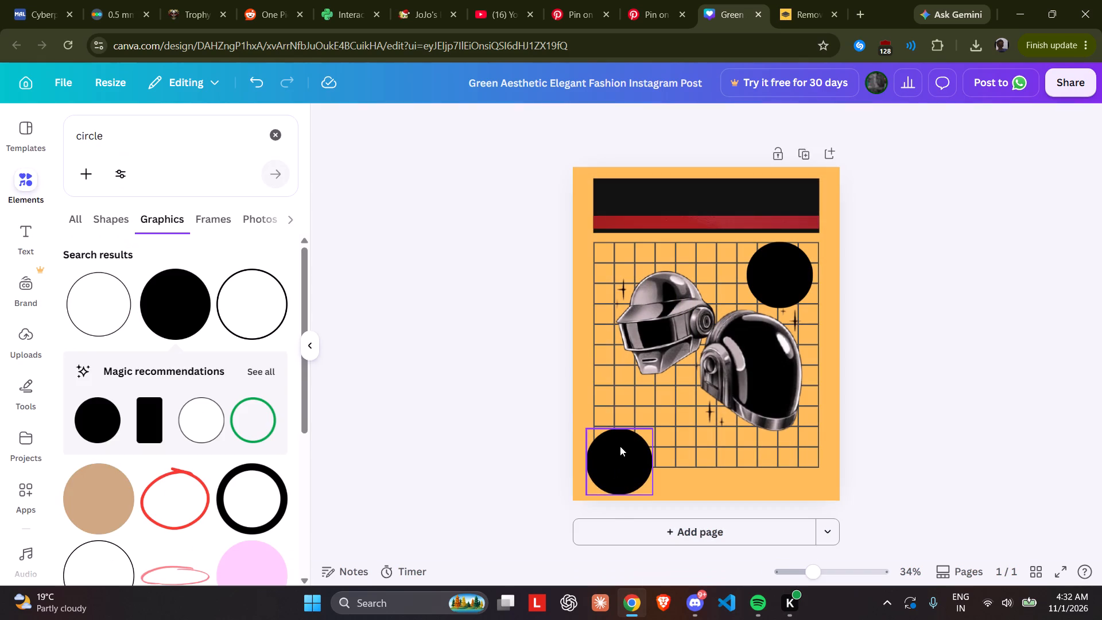
pyautogui.doubleClick(620, 446)
pyautogui.click(623, 449)
pyautogui.click(623, 449)
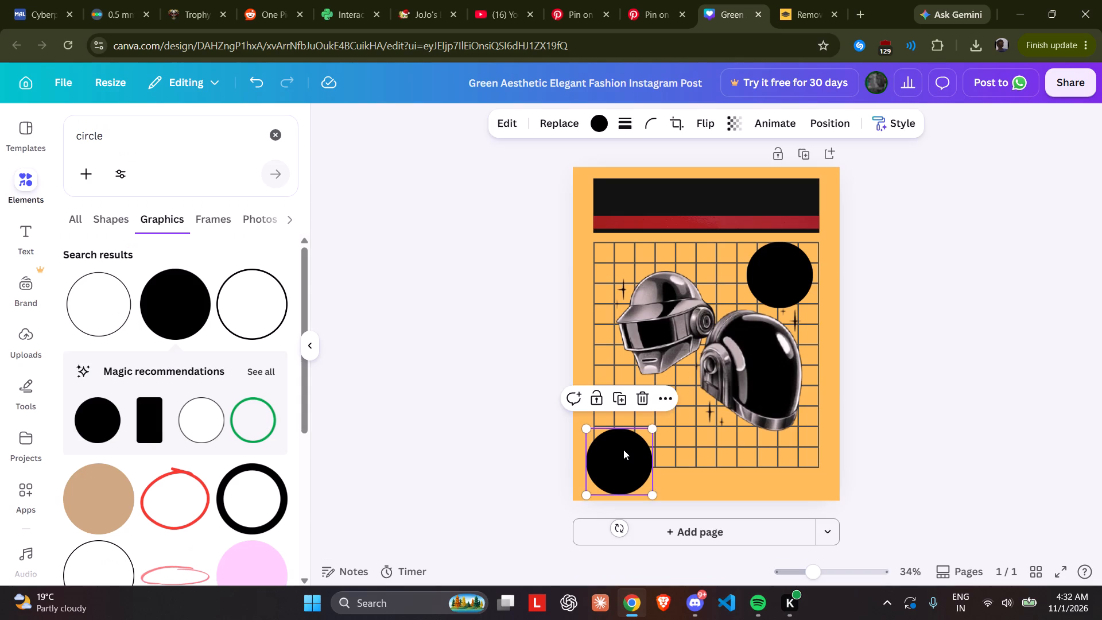
pyautogui.rightClick(623, 449)
pyautogui.tripleClick(623, 449)
pyautogui.click(623, 449)
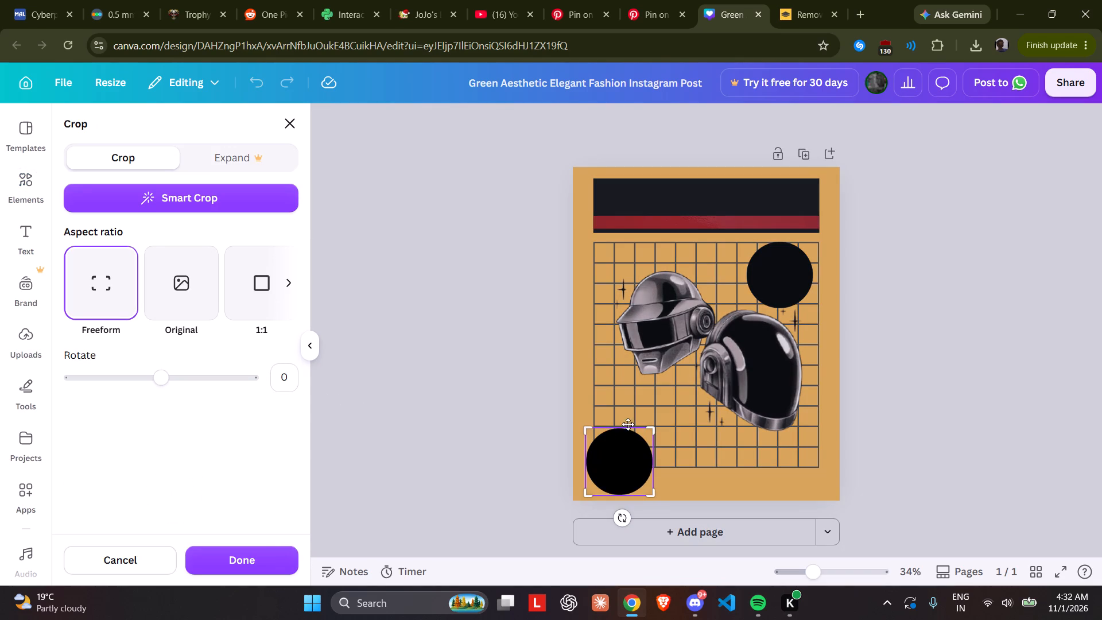
pyautogui.moveTo(654, 429); pyautogui.dragTo(641, 444)
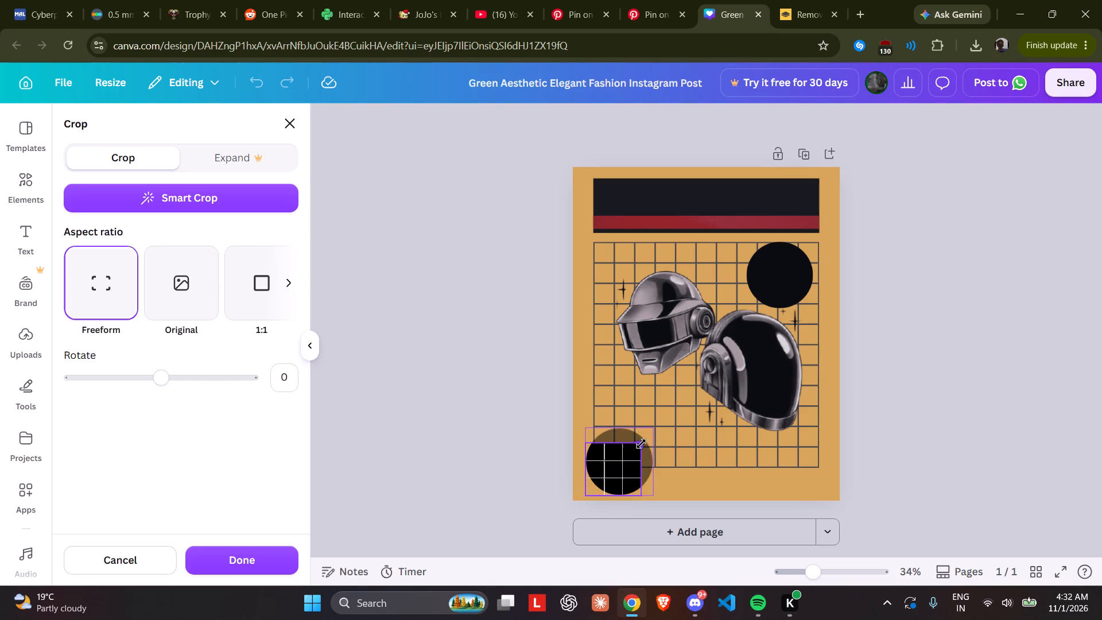
pyautogui.moveTo(641, 444); pyautogui.dragTo(658, 455)
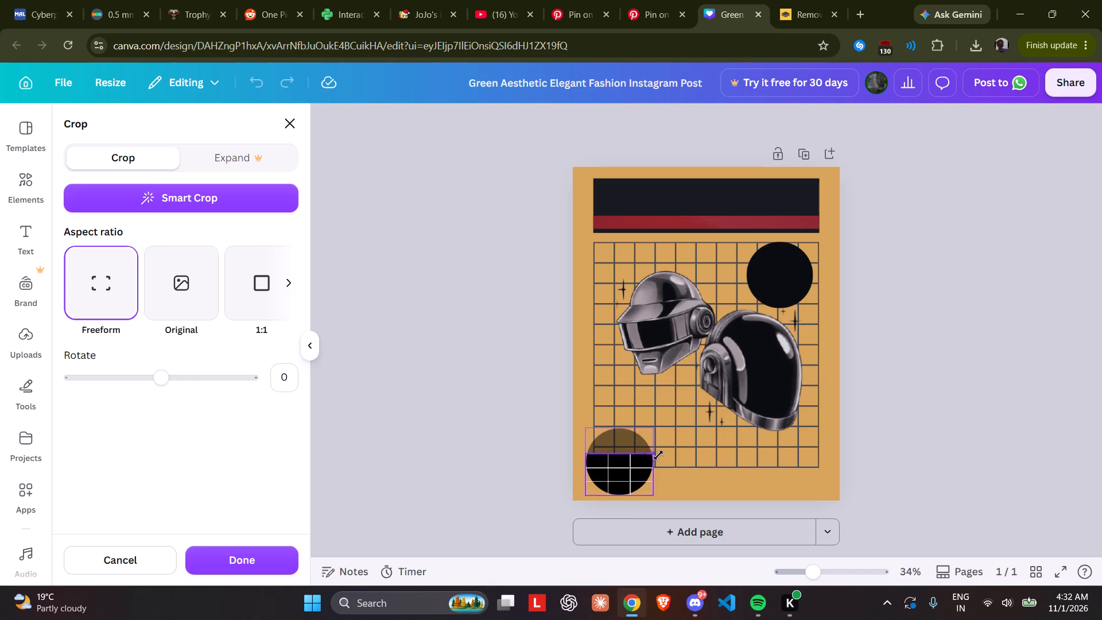
pyautogui.moveTo(658, 455); pyautogui.dragTo(658, 467)
pyautogui.click(995, 305)
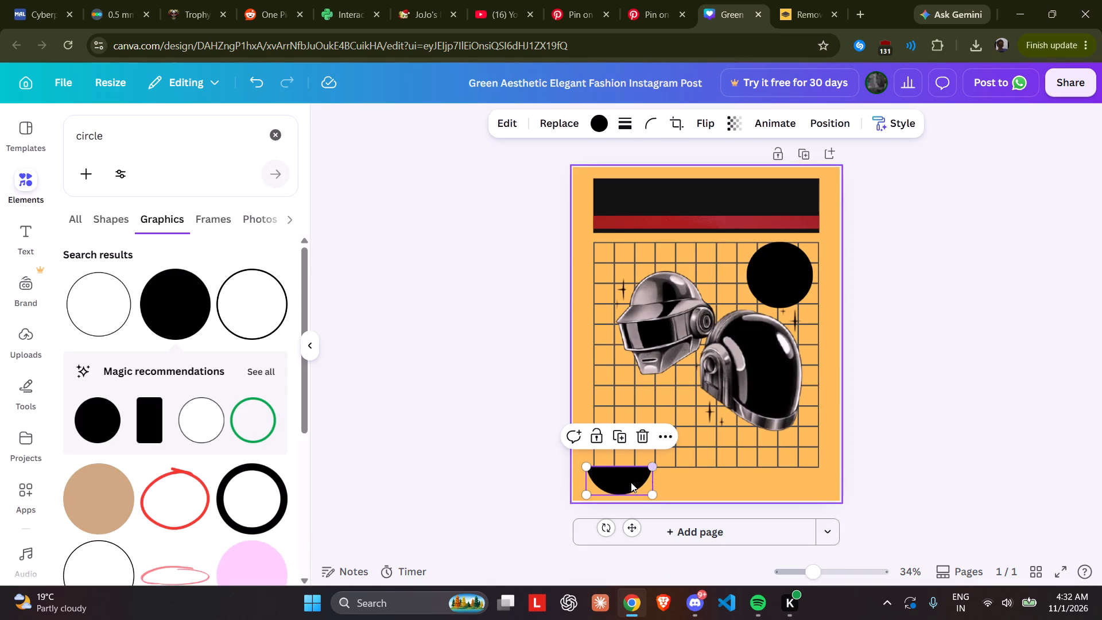
# Place the cropped segment over the bottom of the black circle in the grid's upper-right corner, aligning their edges.
pyautogui.moveTo(631, 482); pyautogui.dragTo(781, 280)
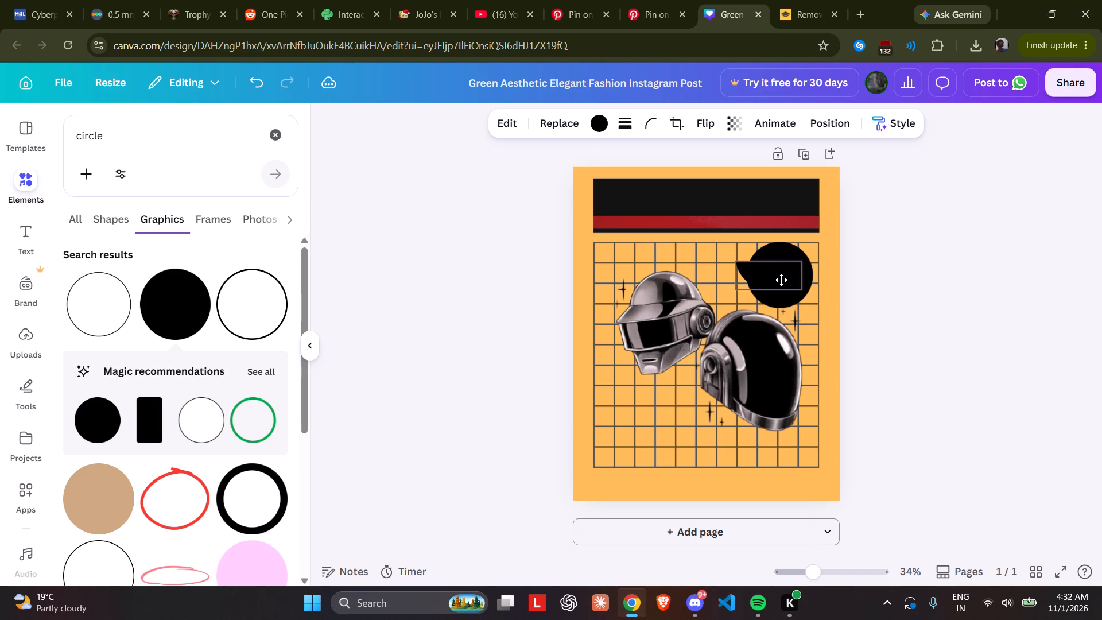
pyautogui.moveTo(781, 280); pyautogui.dragTo(791, 299)
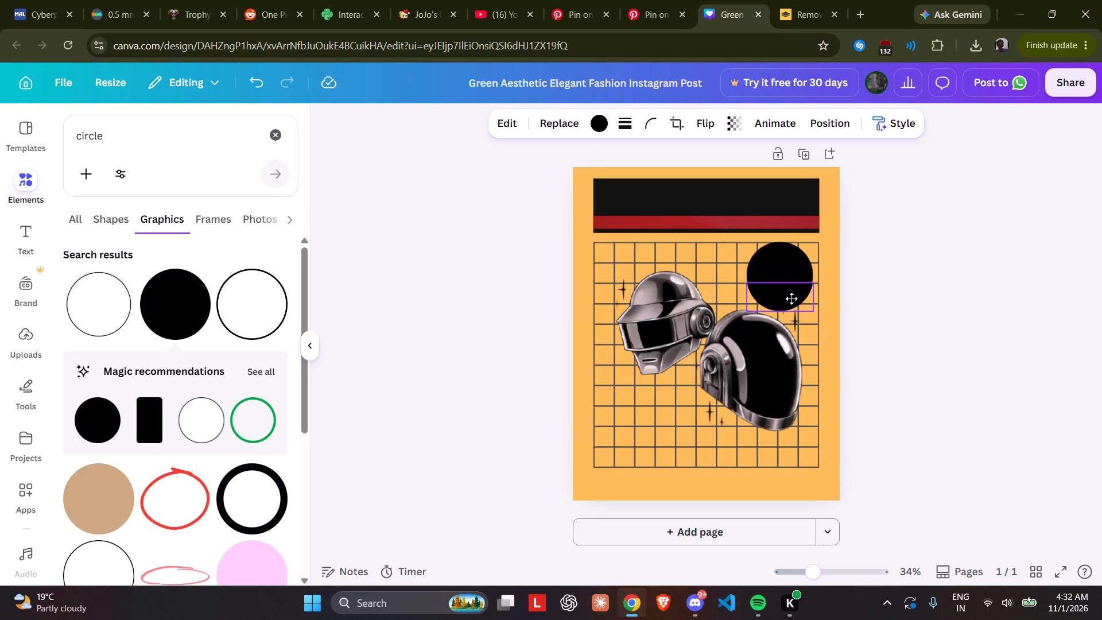
pyautogui.moveTo(791, 299); pyautogui.dragTo(791, 296)
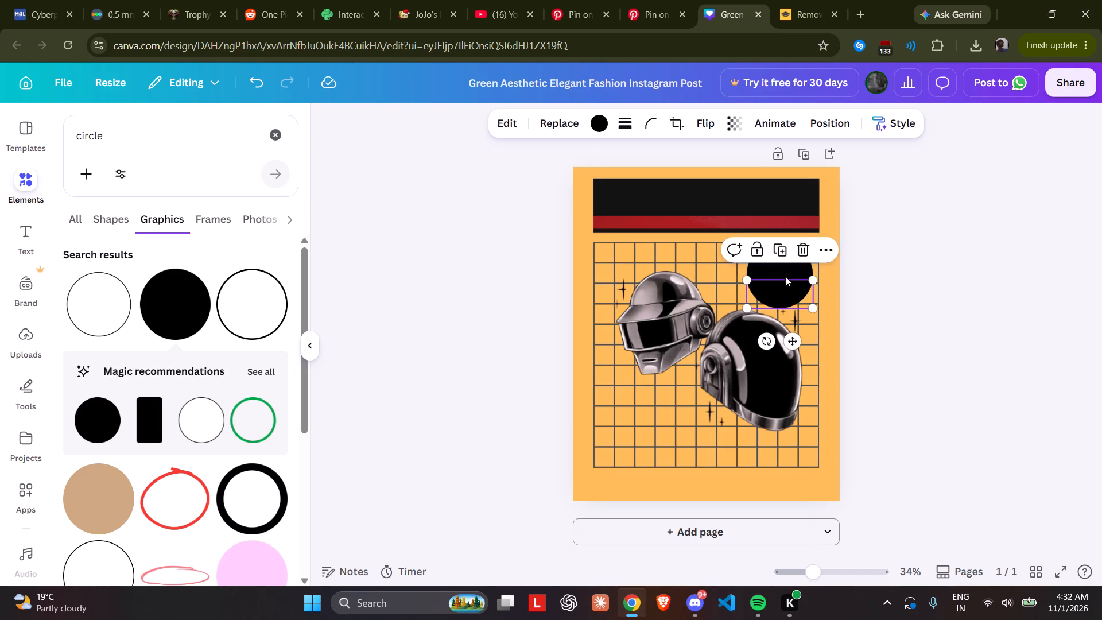
# Recolour the cropped segment, trying the photo reds and settling on the red from the default solid colours.
pyautogui.click(598, 124)
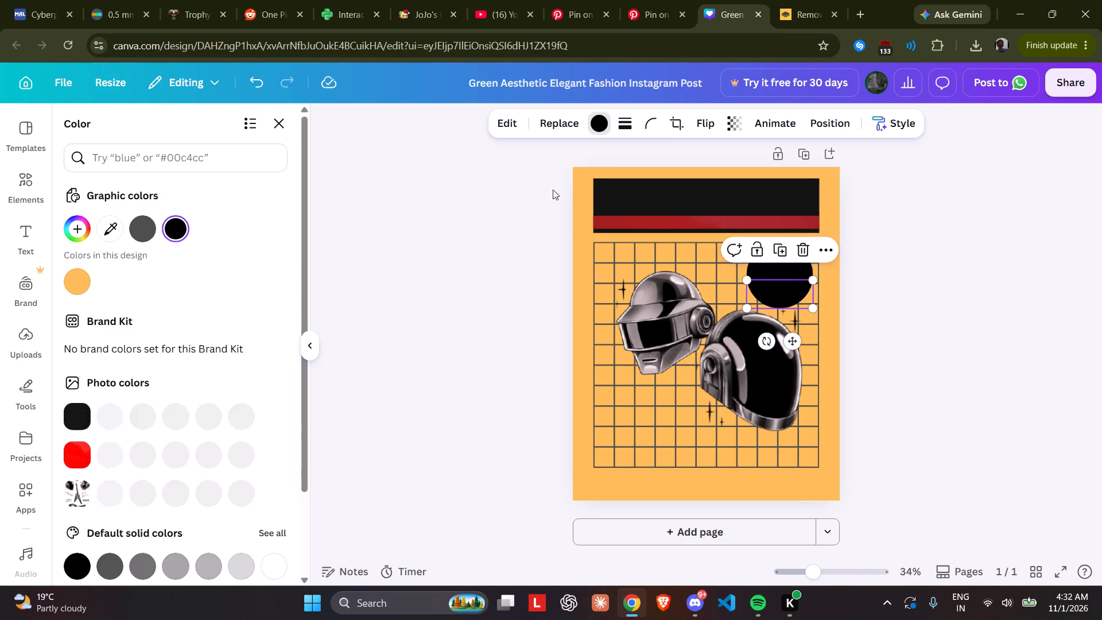
pyautogui.click(217, 452)
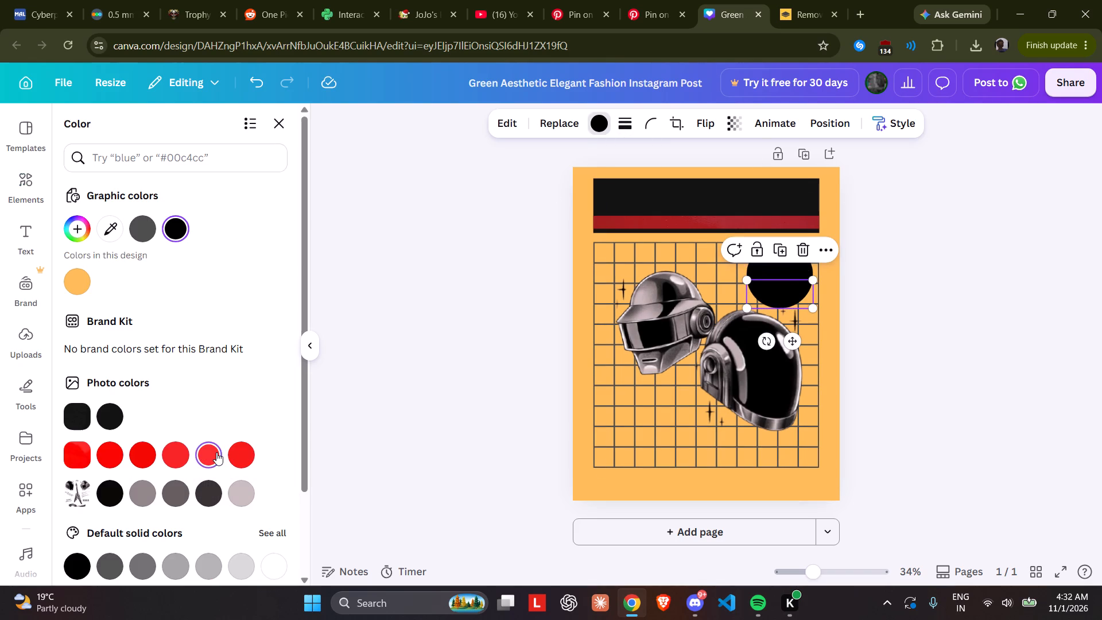
pyautogui.click(233, 448)
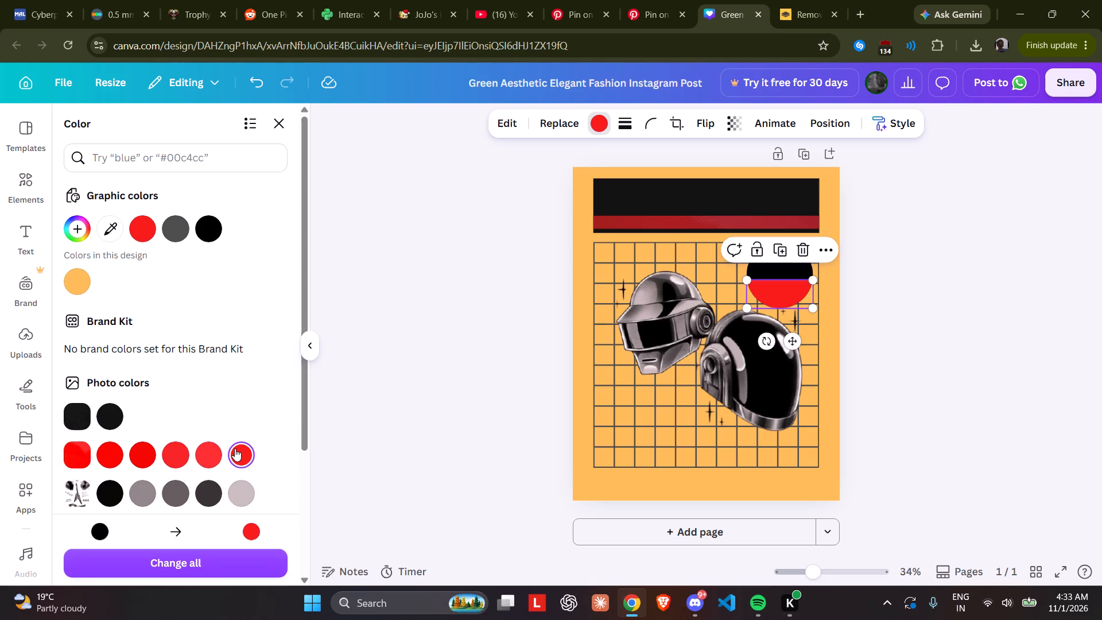
pyautogui.click(101, 451)
pyautogui.scroll(-2, 149, 428)
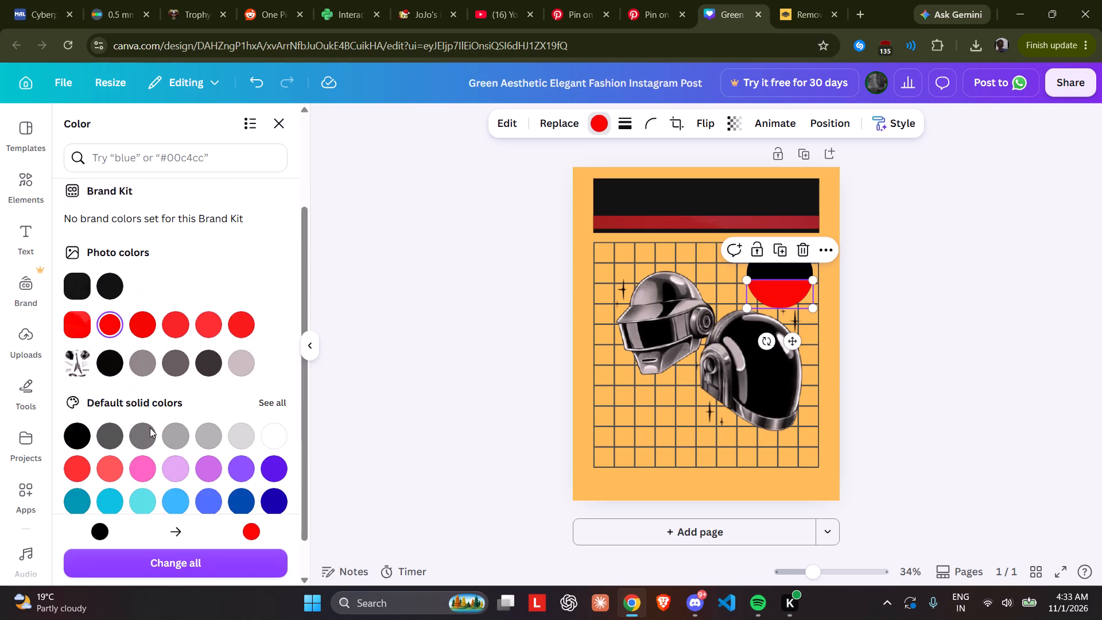
pyautogui.click(86, 454)
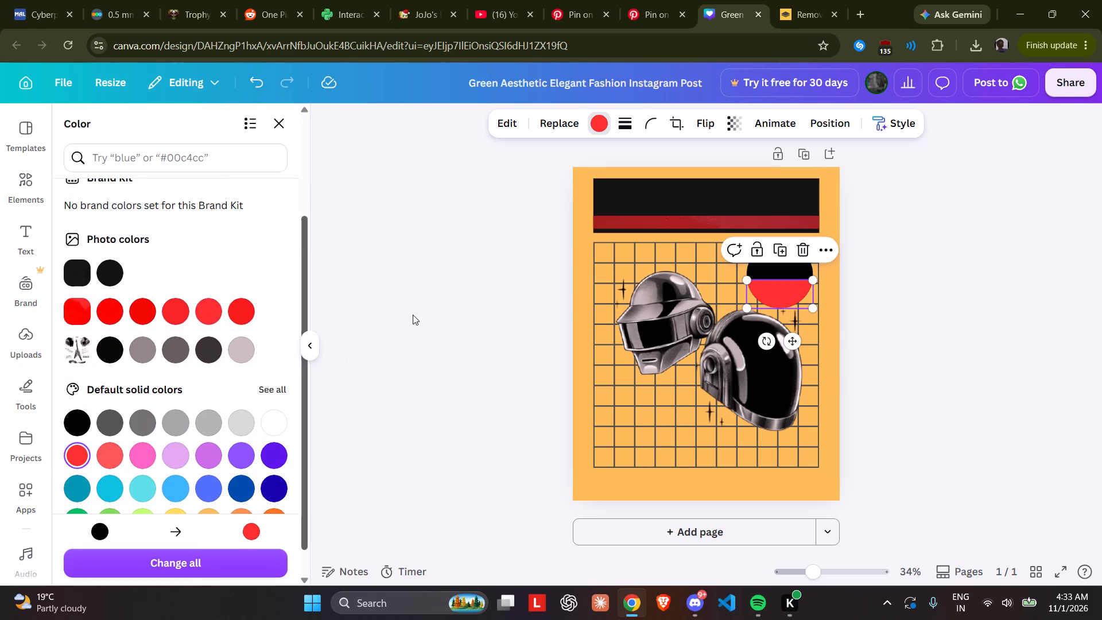
pyautogui.click(413, 315)
pyautogui.click(413, 315)
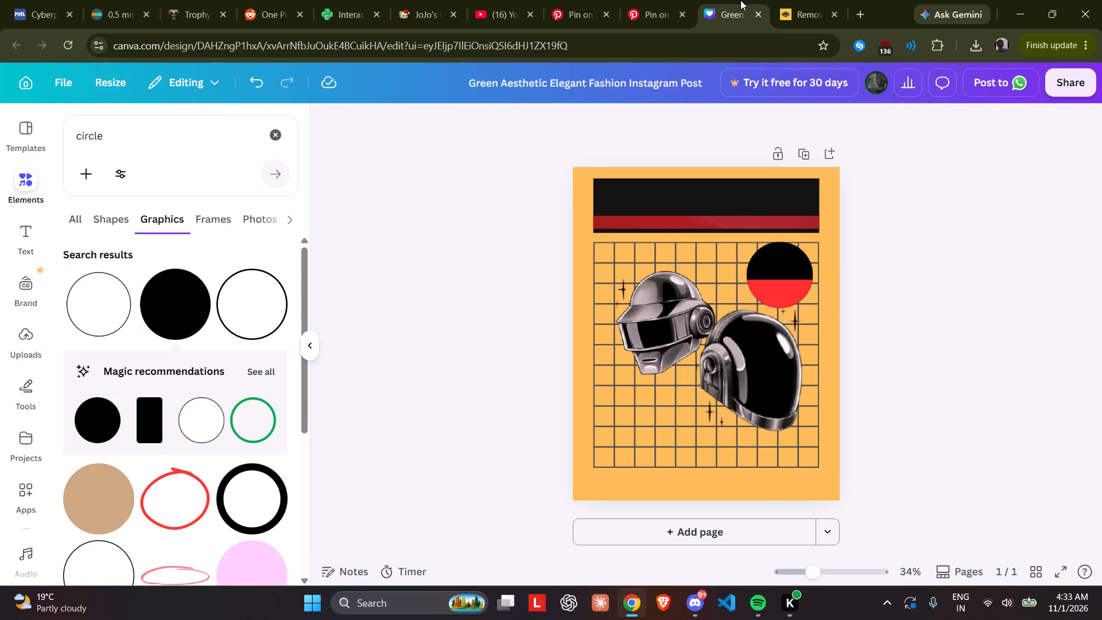
# Check the badge in the Pinterest reference and apply the Natural filter Fresco to the red segment.
pyautogui.click(642, 8)
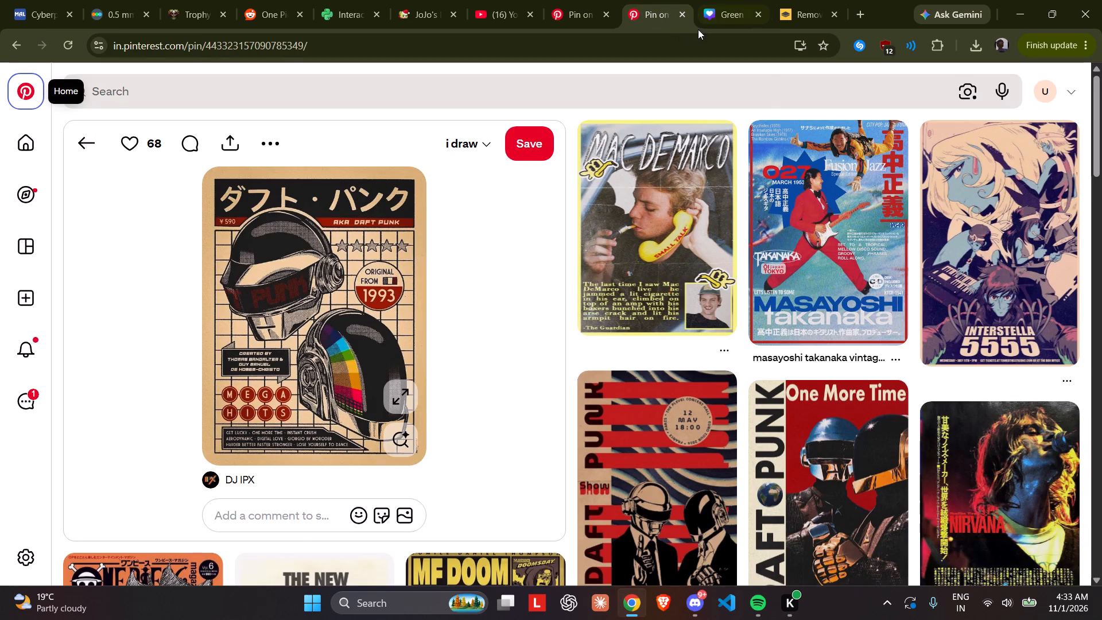
pyautogui.click(724, 11)
pyautogui.click(791, 297)
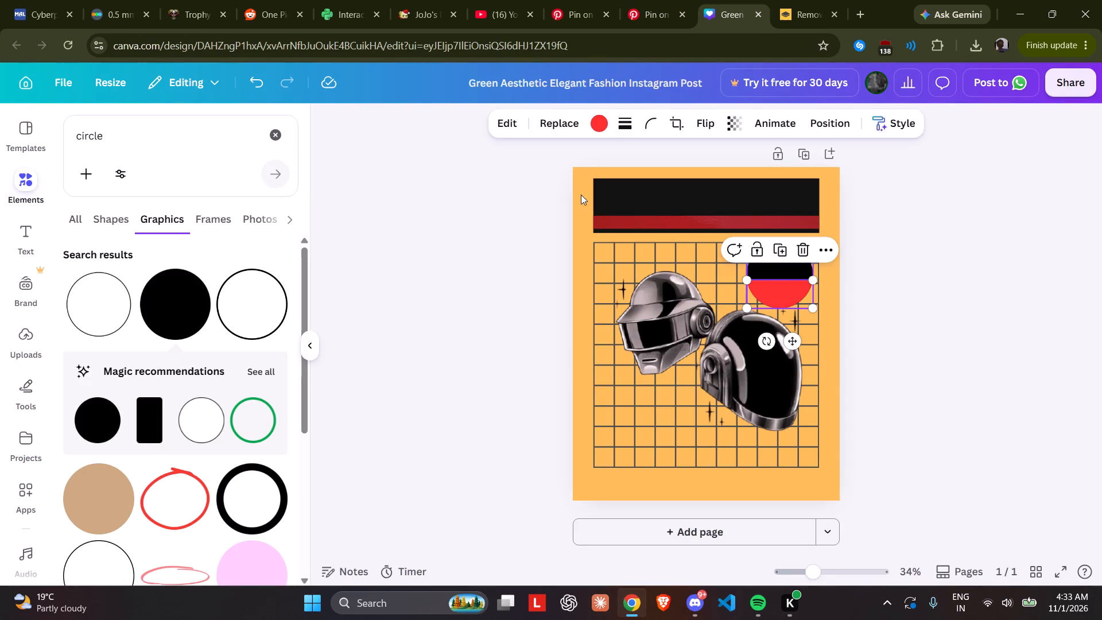
pyautogui.click(606, 133)
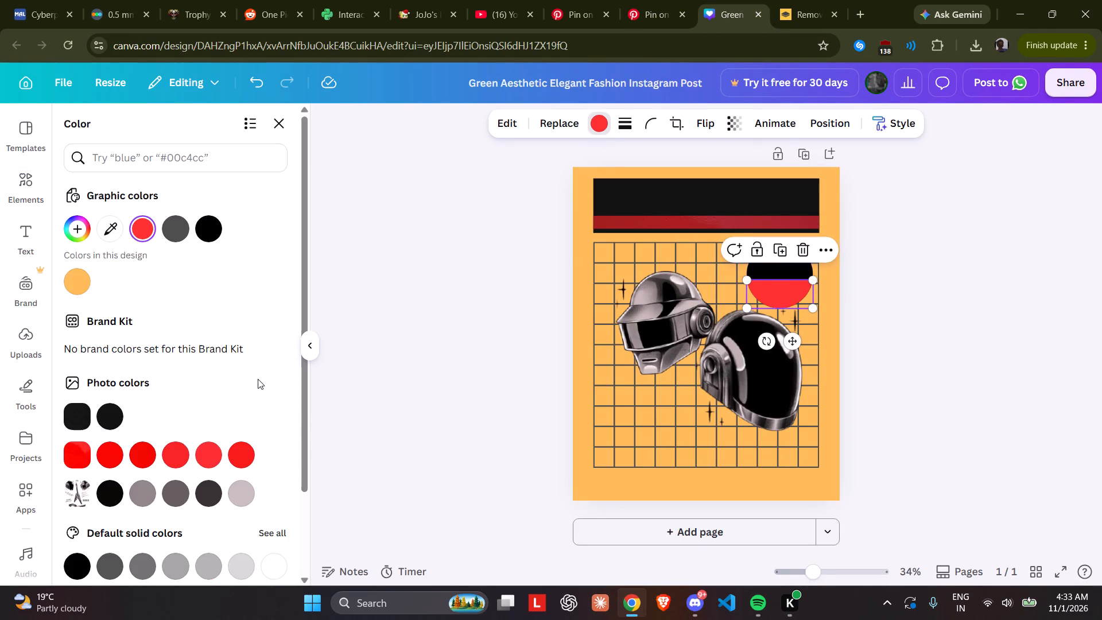
pyautogui.scroll(-2, 254, 378)
pyautogui.click(514, 129)
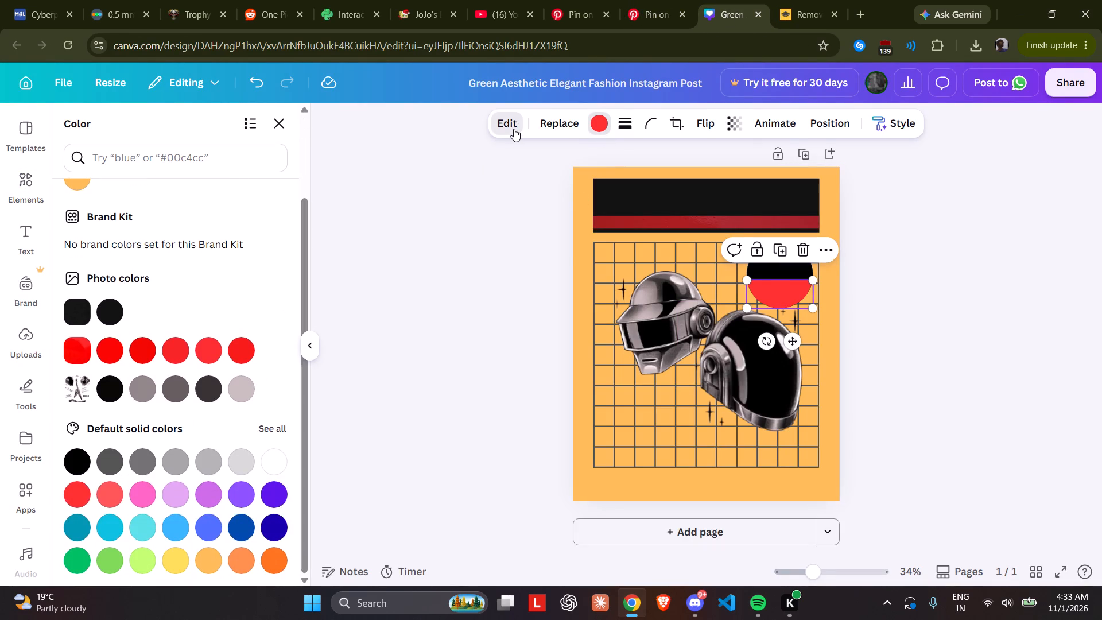
pyautogui.scroll(-3, 208, 406)
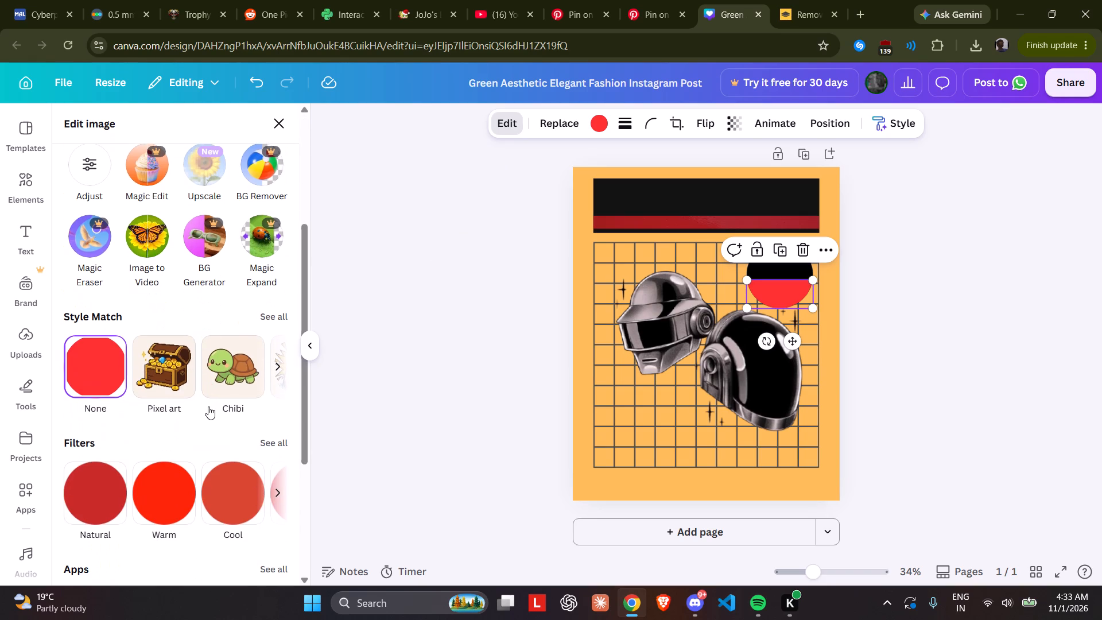
pyautogui.scroll(-2, 208, 406)
pyautogui.scroll(1, 208, 406)
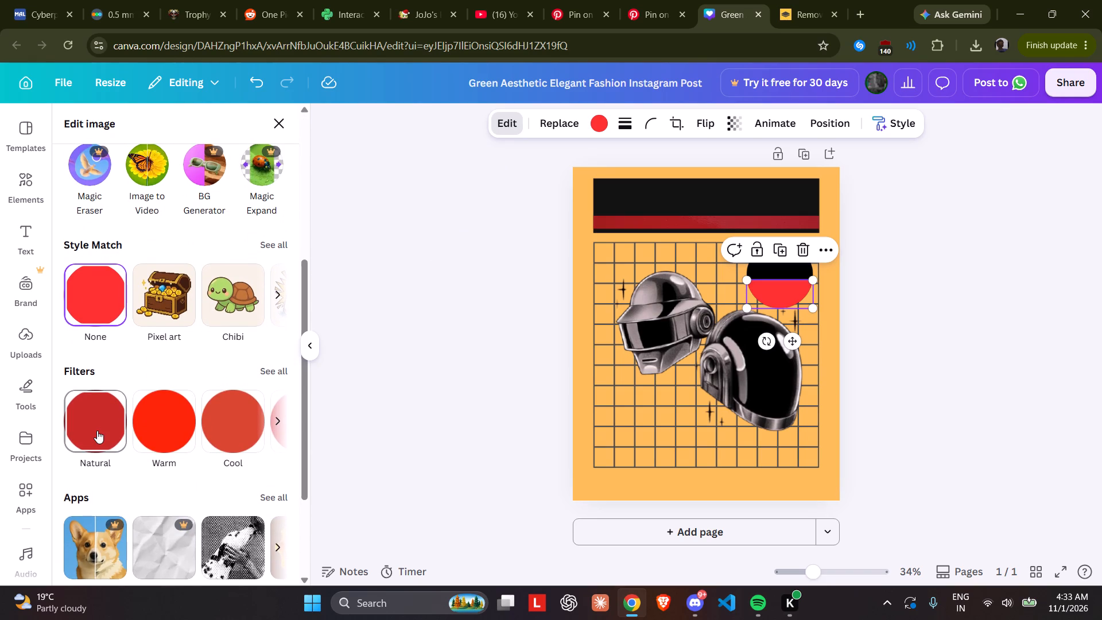
pyautogui.click(97, 431)
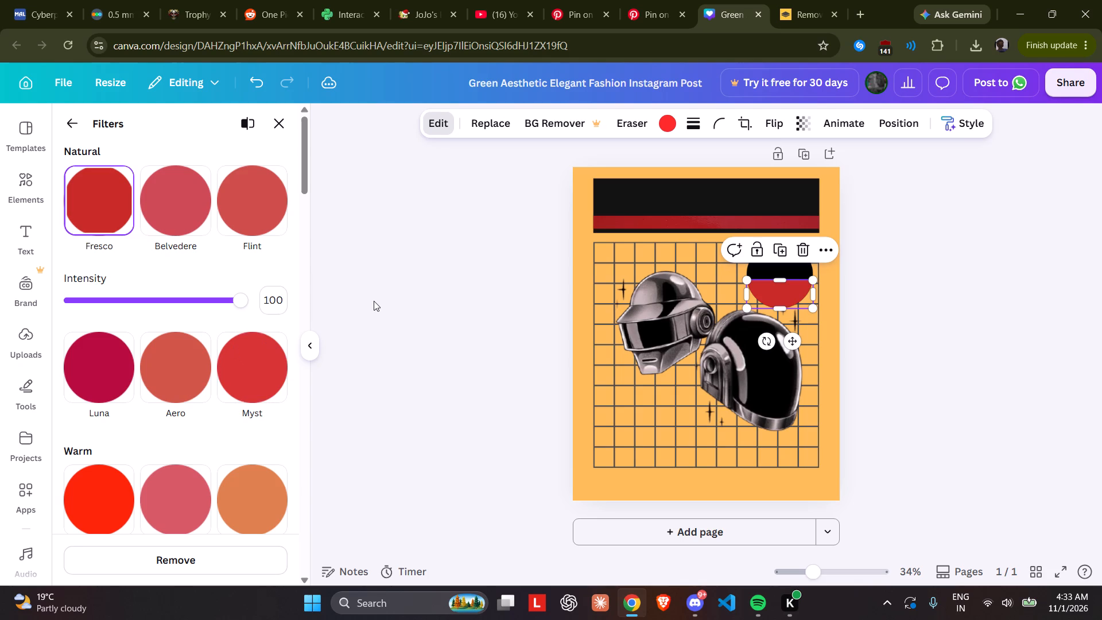
# Look through the image filters from Natural to Vintage for a red tone suited to the badge's lower segment.
pyautogui.scroll(-4, 171, 409)
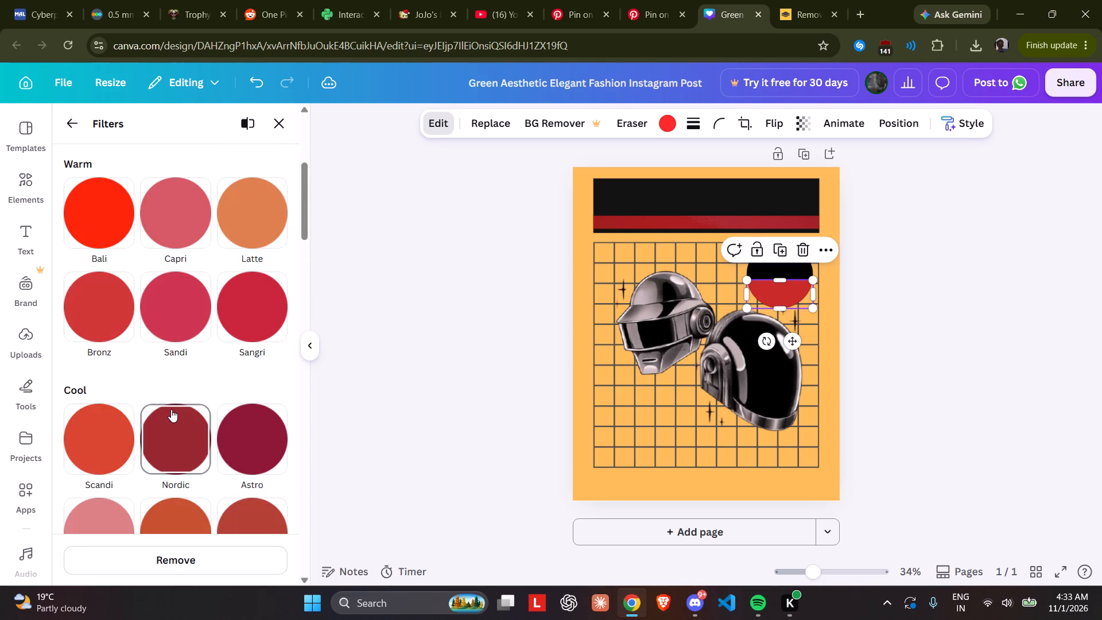
pyautogui.scroll(-1, 171, 409)
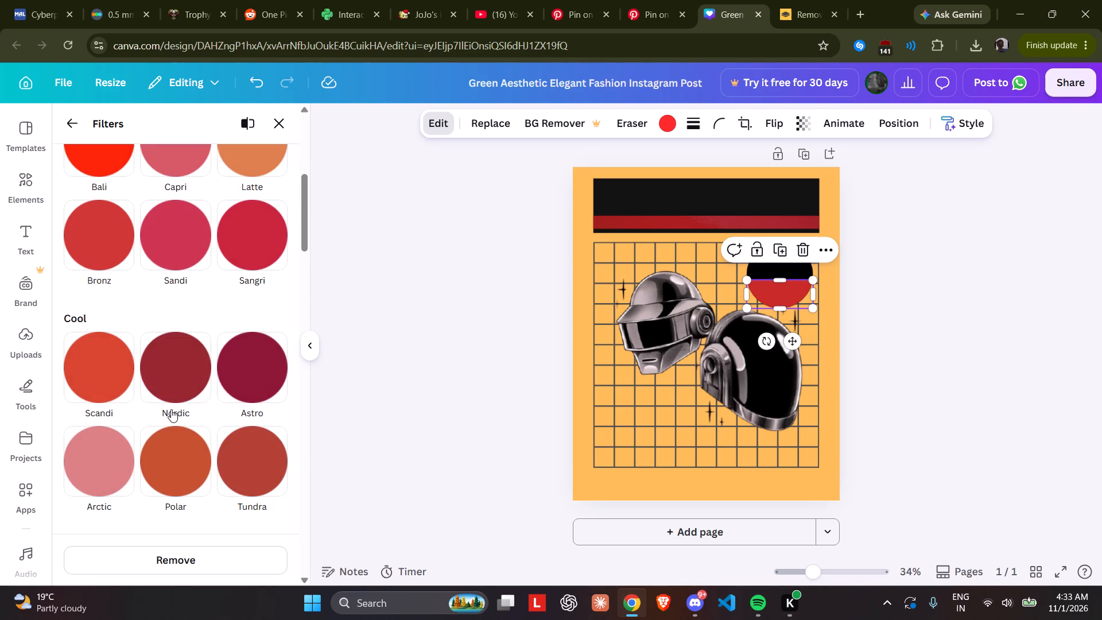
pyautogui.scroll(-2, 171, 409)
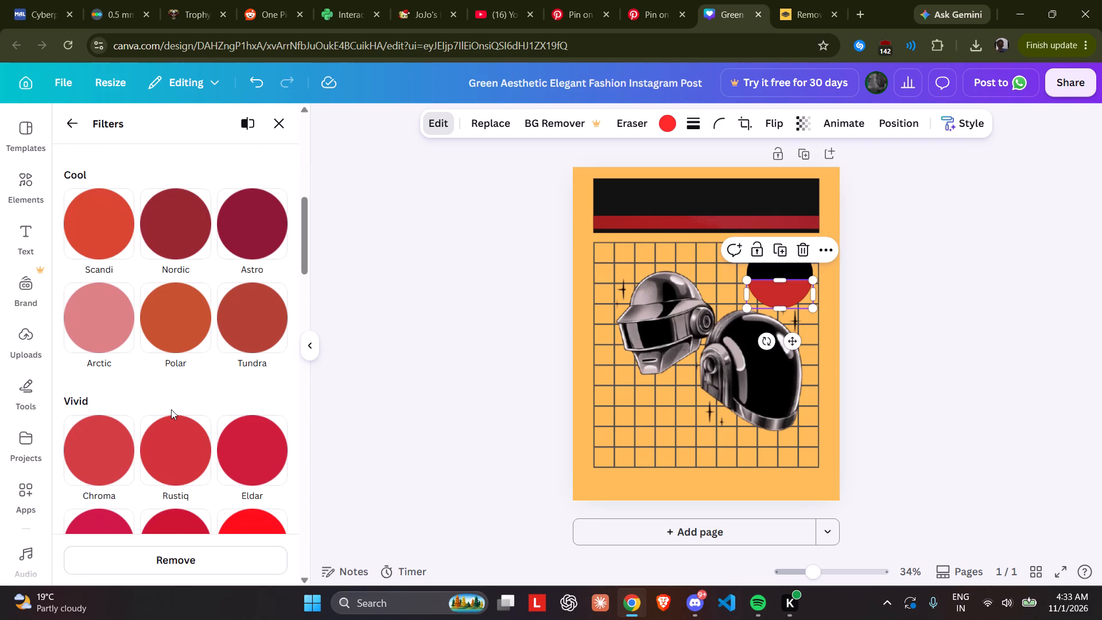
pyautogui.scroll(-4, 171, 409)
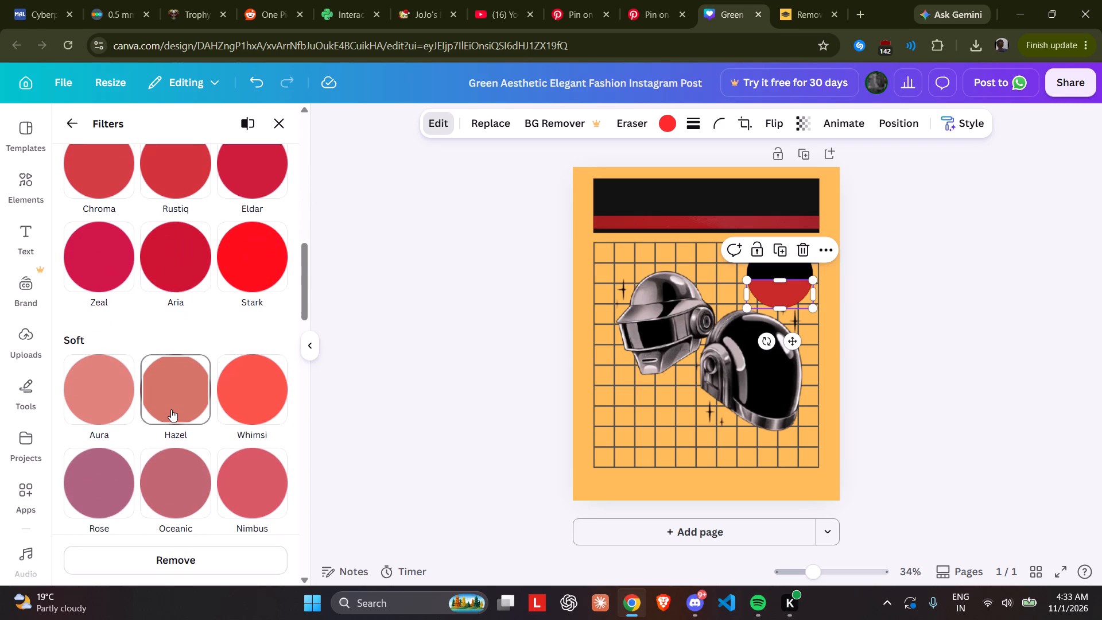
pyautogui.scroll(-3, 171, 409)
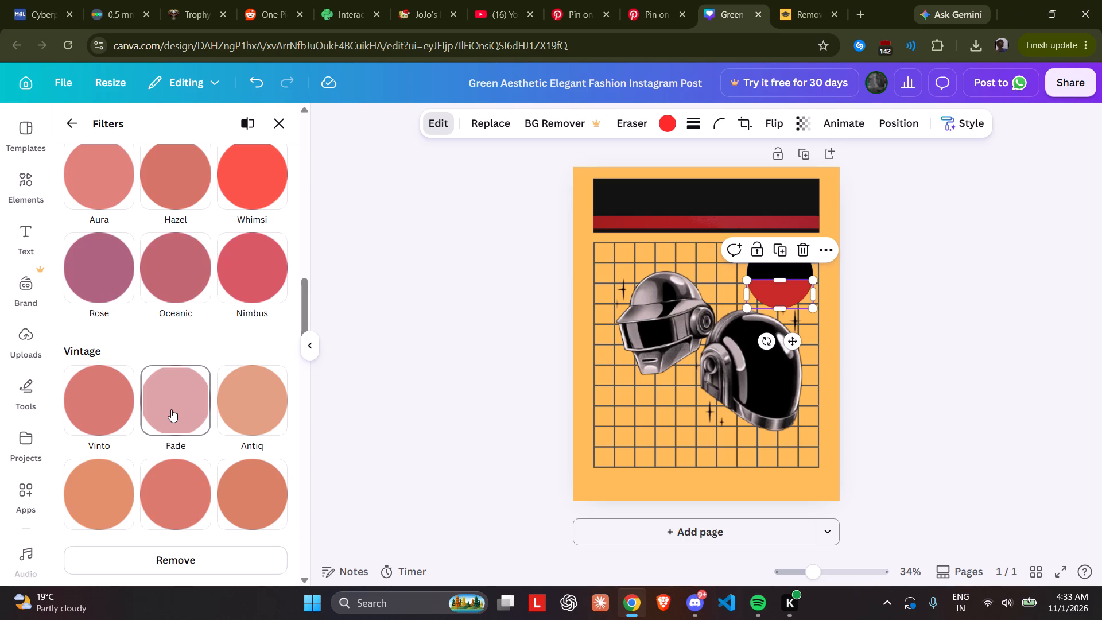
pyautogui.scroll(12, 171, 409)
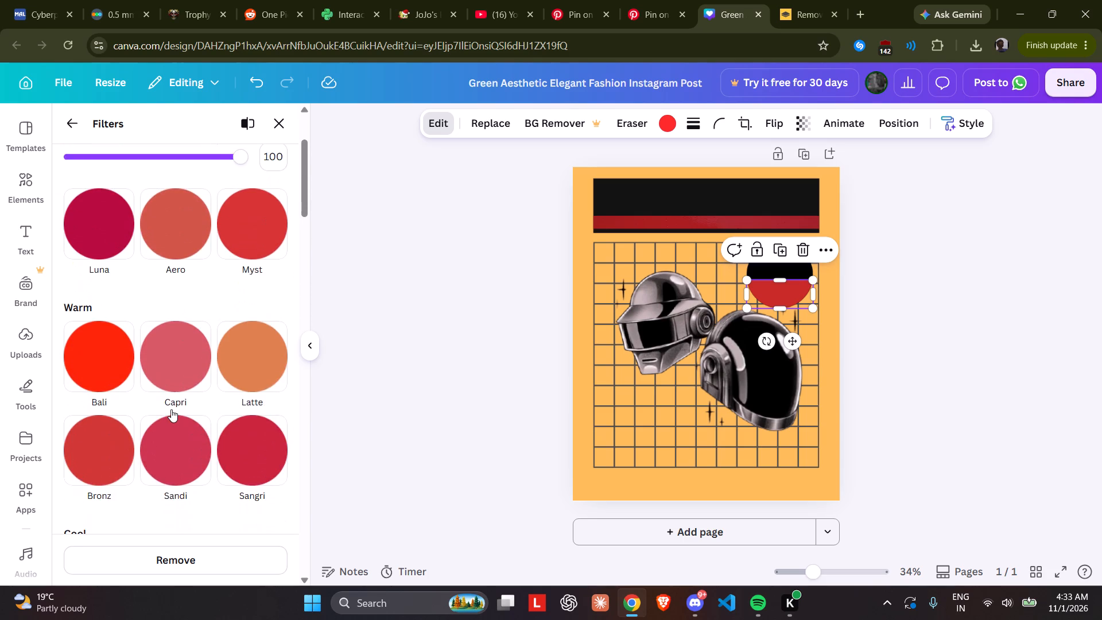
pyautogui.scroll(8, 171, 409)
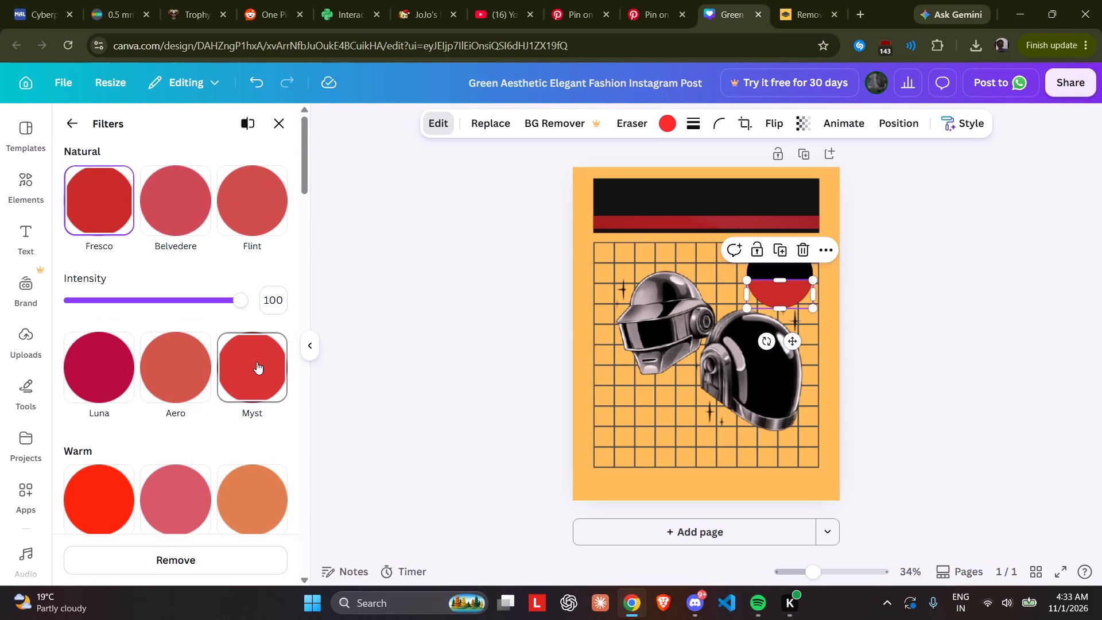
# Try the Natural filters Flint, Aero and Myst on the red segment, settling on the Warm filter Bronz.
pyautogui.click(222, 216)
pyautogui.click(255, 230)
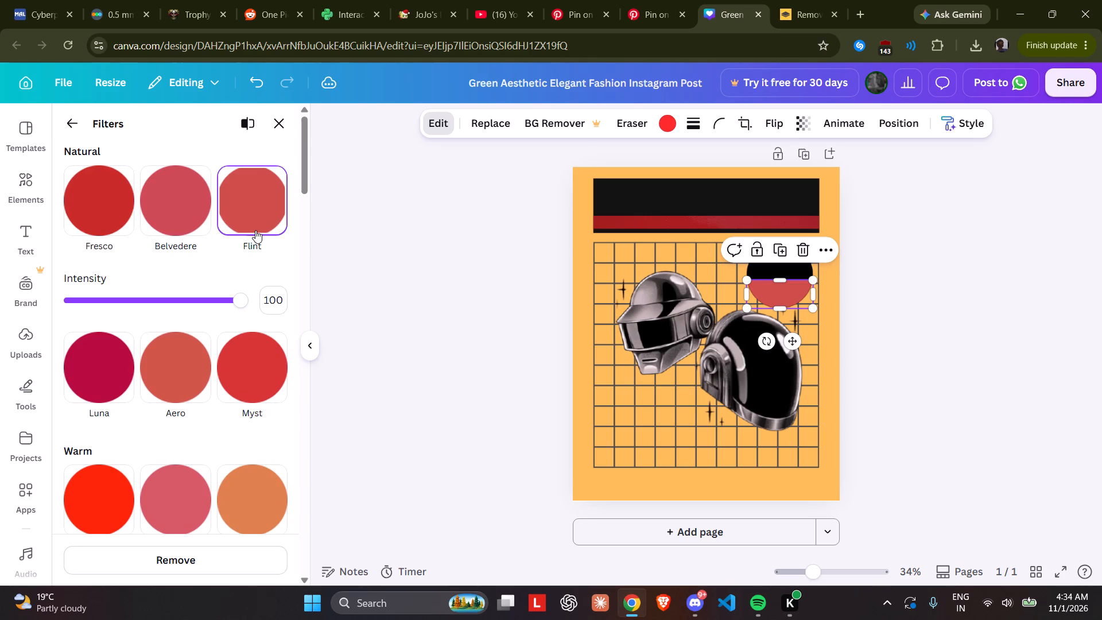
pyautogui.click(255, 230)
pyautogui.click(174, 359)
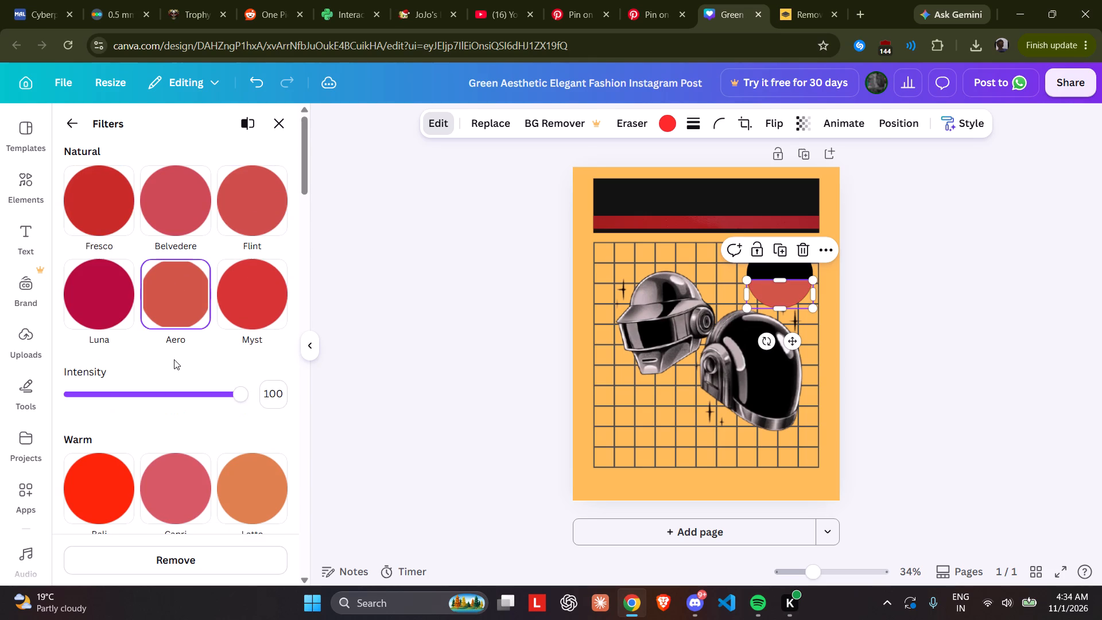
pyautogui.click(249, 320)
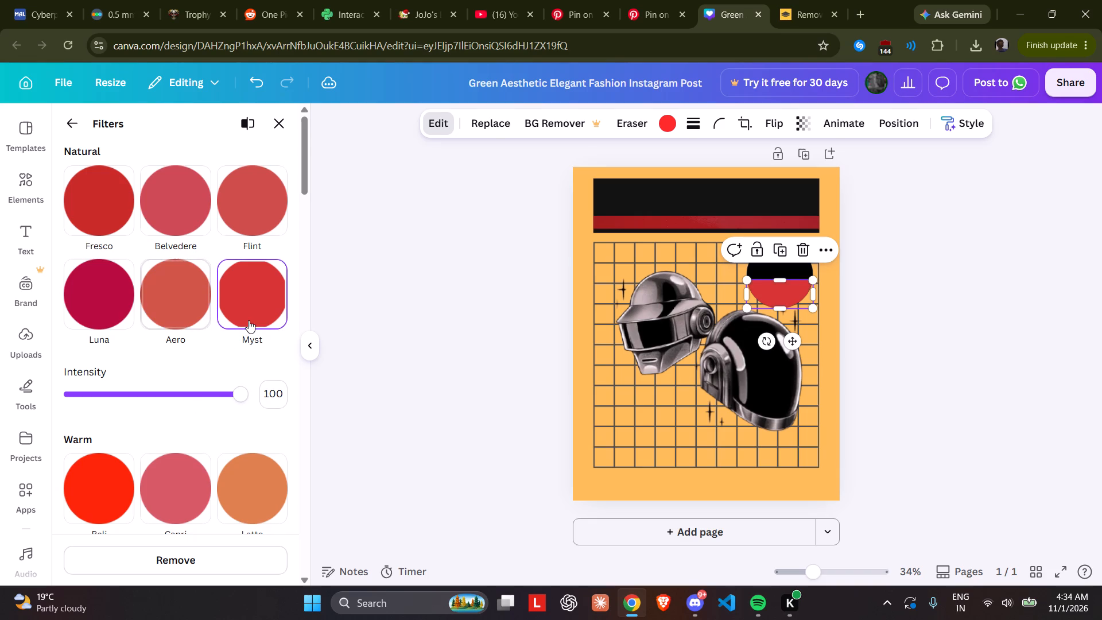
pyautogui.scroll(-2, 189, 396)
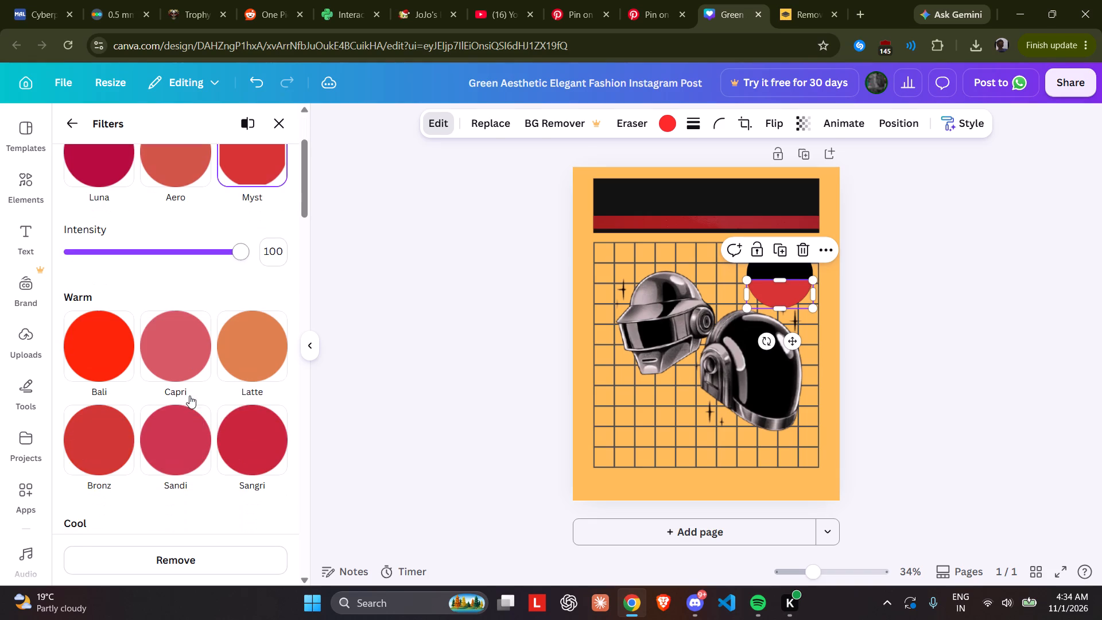
pyautogui.click(115, 438)
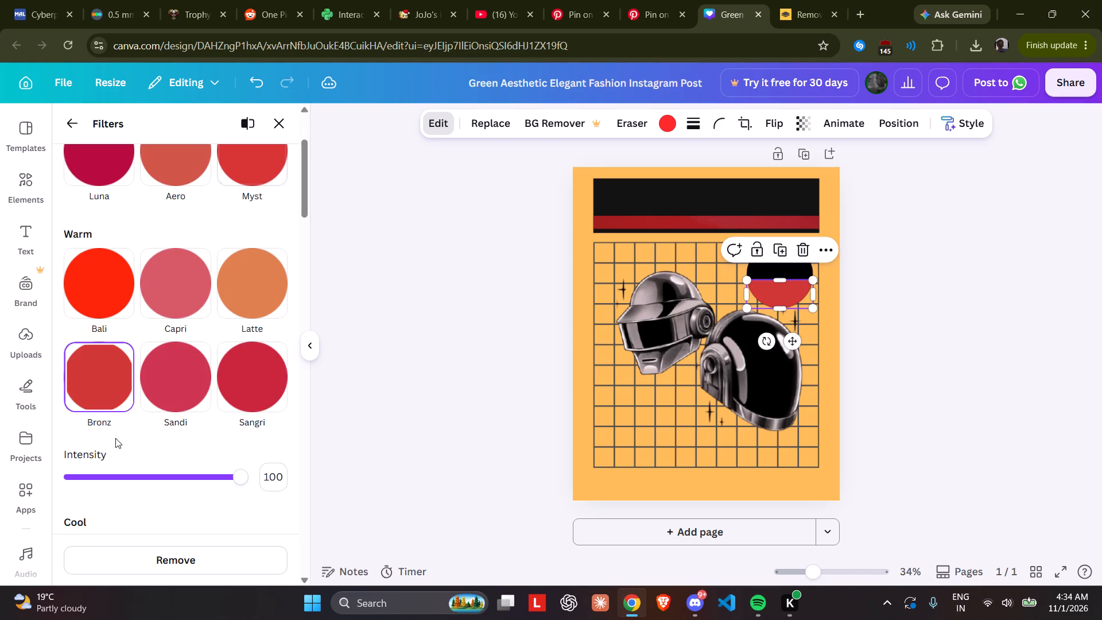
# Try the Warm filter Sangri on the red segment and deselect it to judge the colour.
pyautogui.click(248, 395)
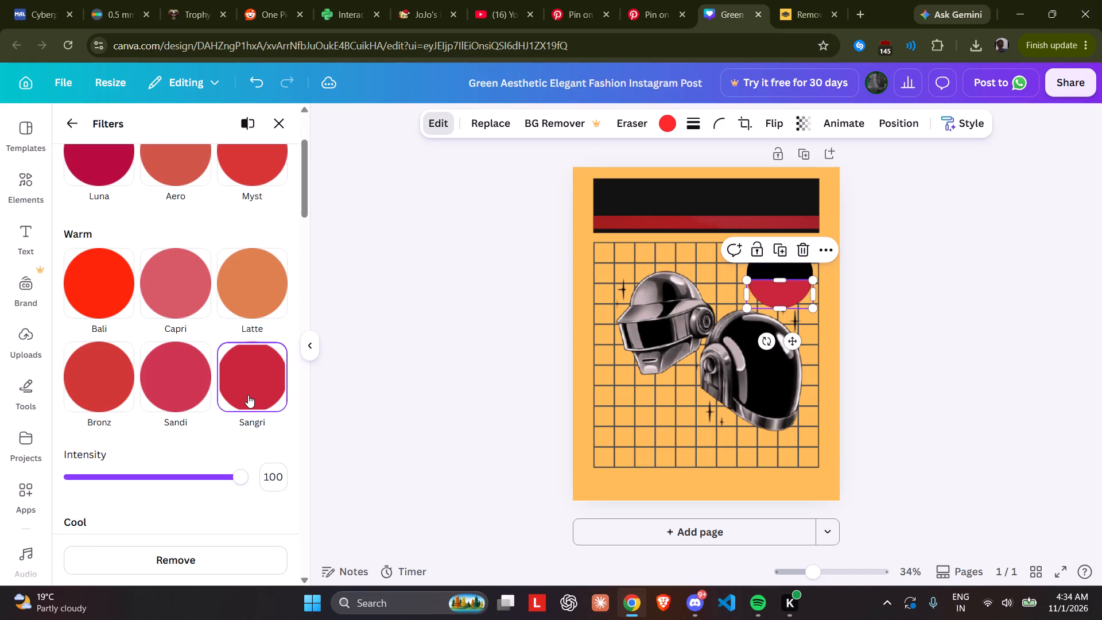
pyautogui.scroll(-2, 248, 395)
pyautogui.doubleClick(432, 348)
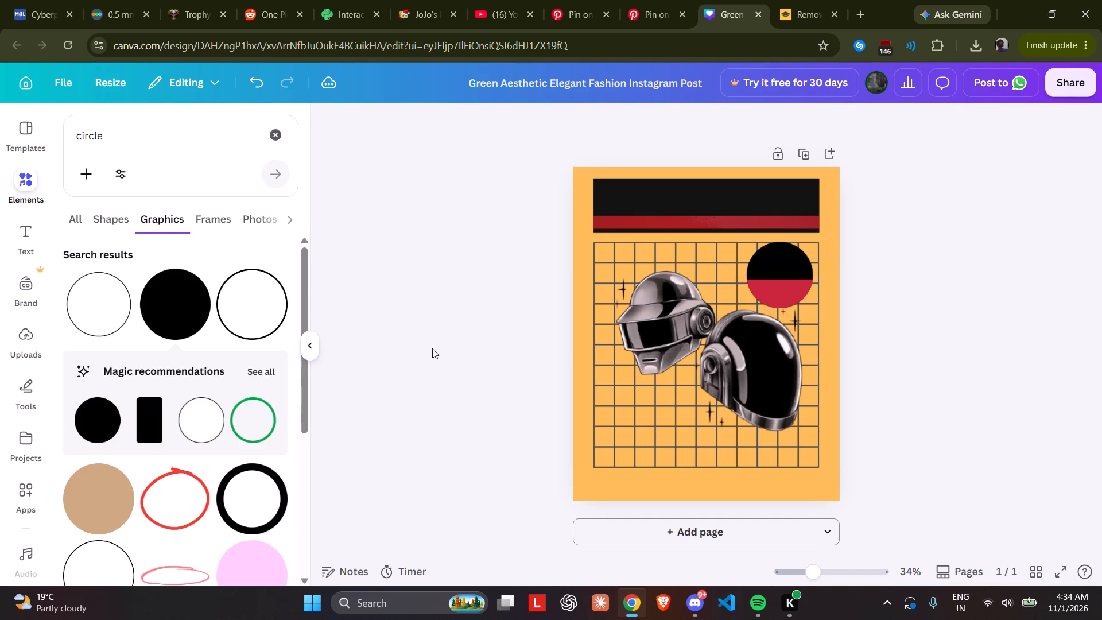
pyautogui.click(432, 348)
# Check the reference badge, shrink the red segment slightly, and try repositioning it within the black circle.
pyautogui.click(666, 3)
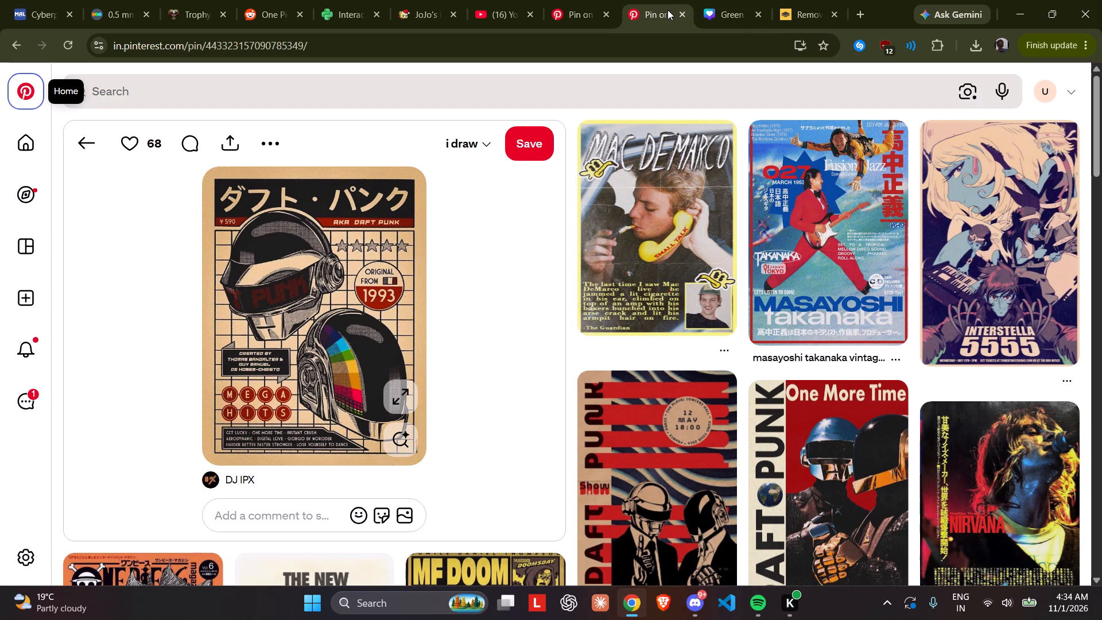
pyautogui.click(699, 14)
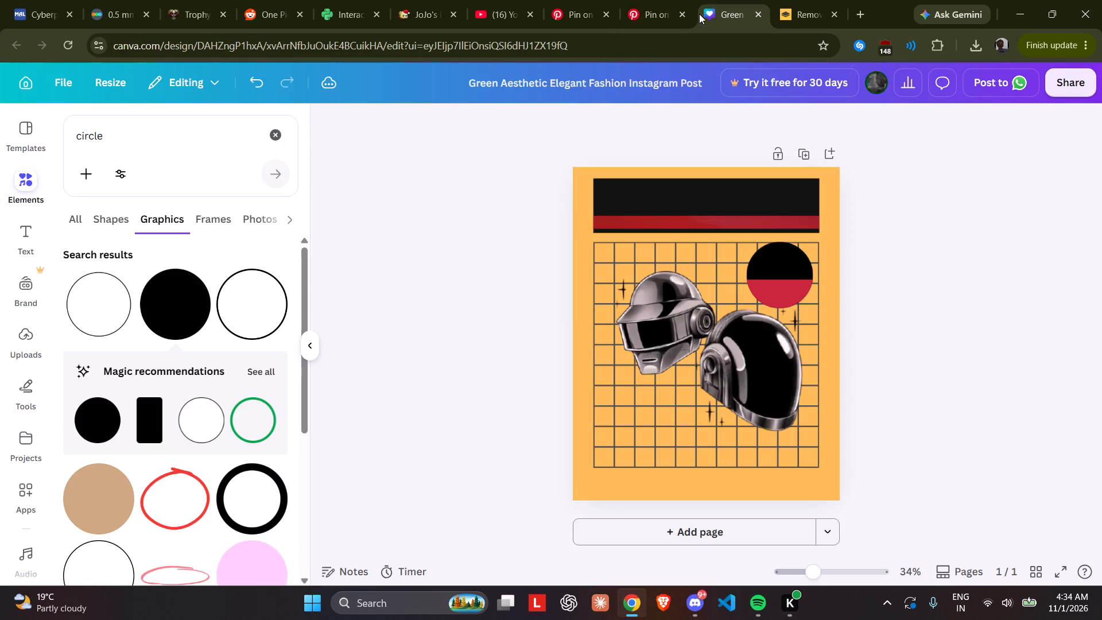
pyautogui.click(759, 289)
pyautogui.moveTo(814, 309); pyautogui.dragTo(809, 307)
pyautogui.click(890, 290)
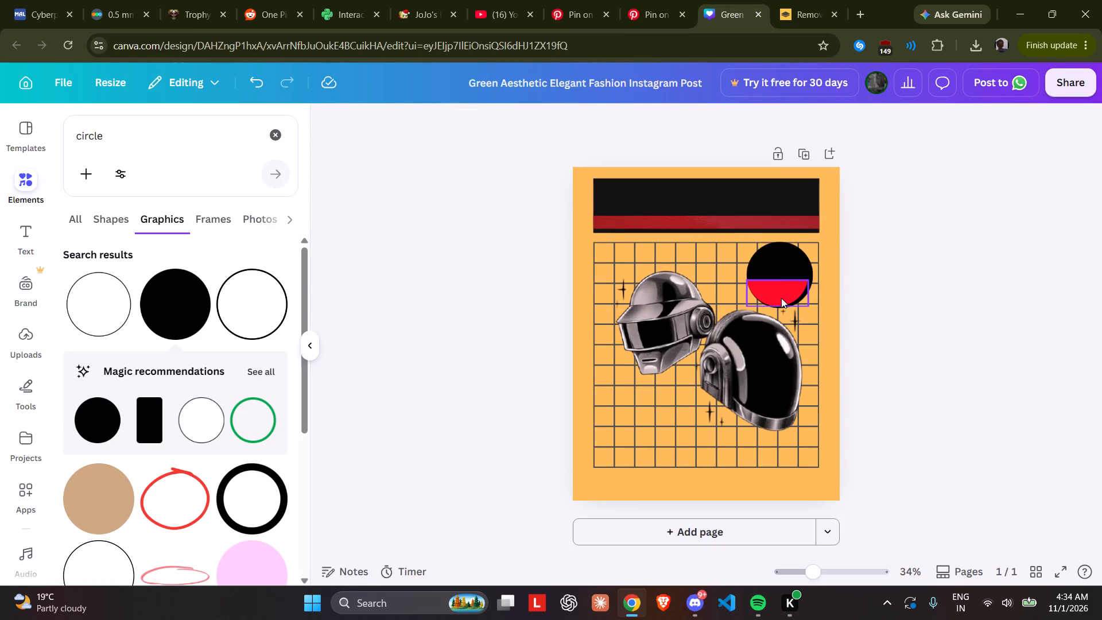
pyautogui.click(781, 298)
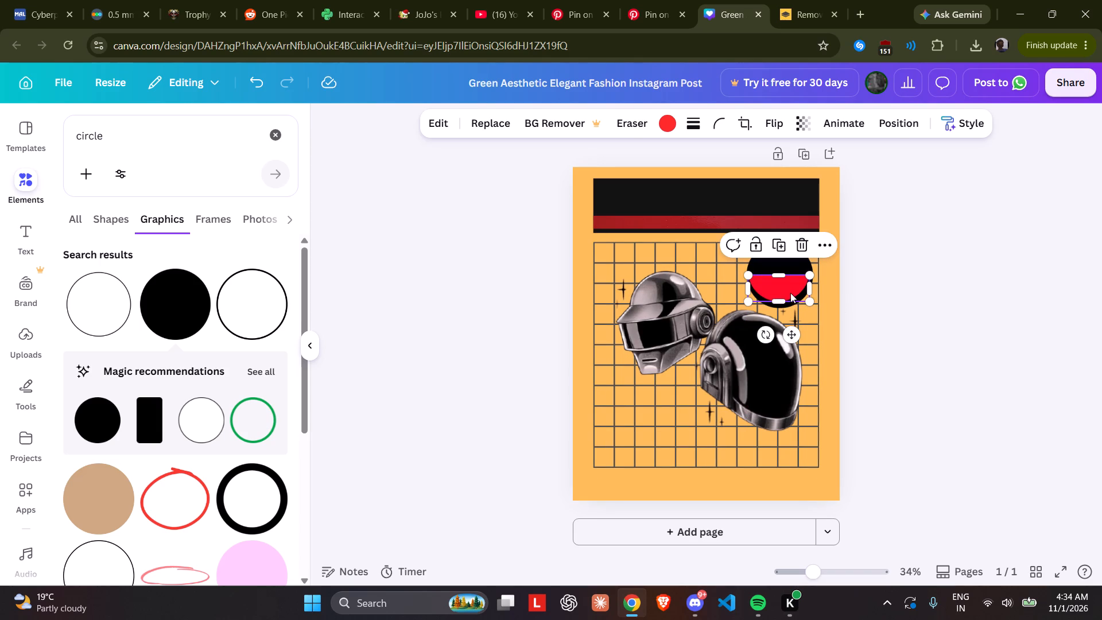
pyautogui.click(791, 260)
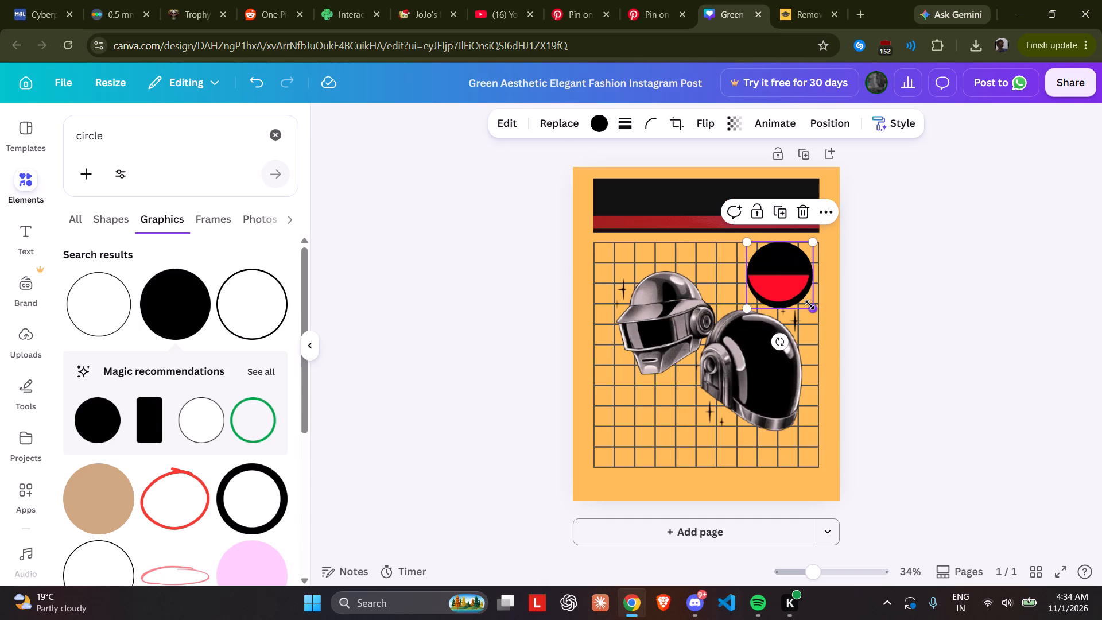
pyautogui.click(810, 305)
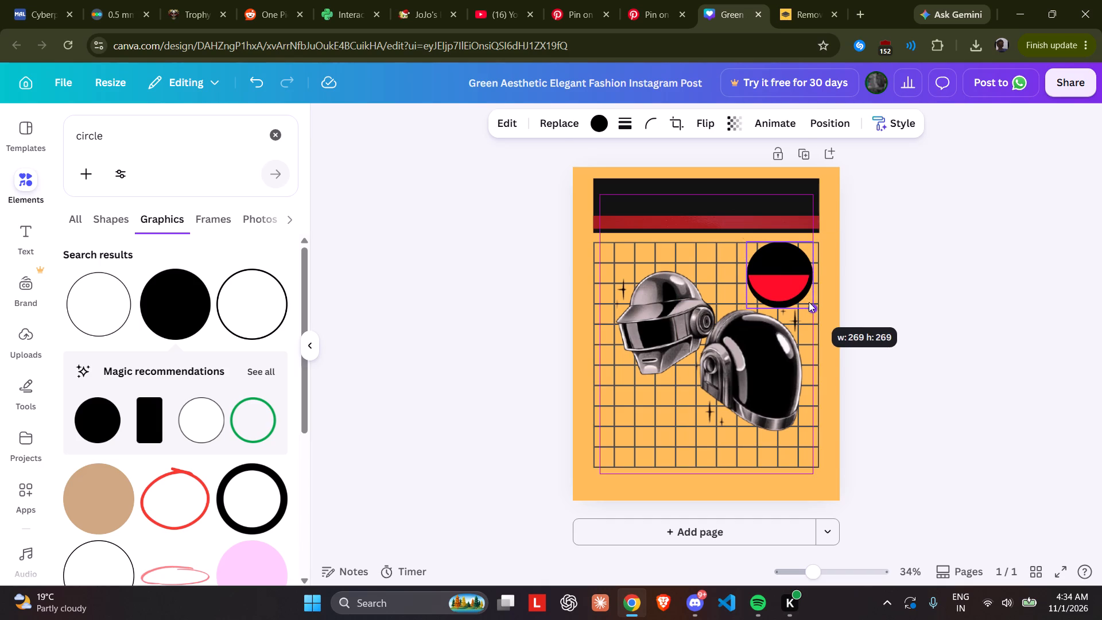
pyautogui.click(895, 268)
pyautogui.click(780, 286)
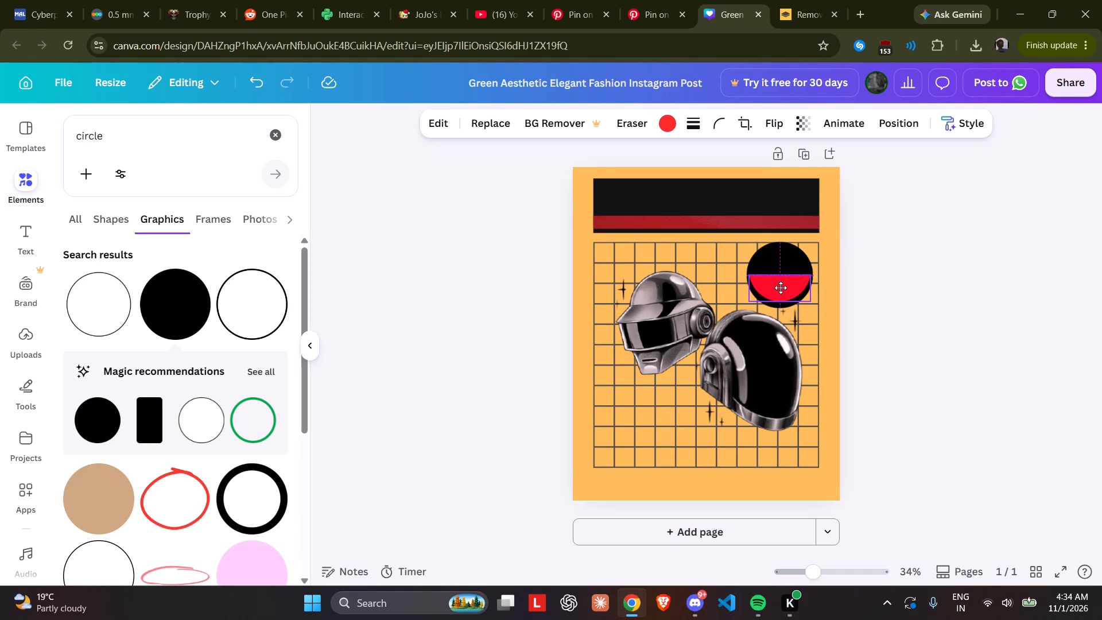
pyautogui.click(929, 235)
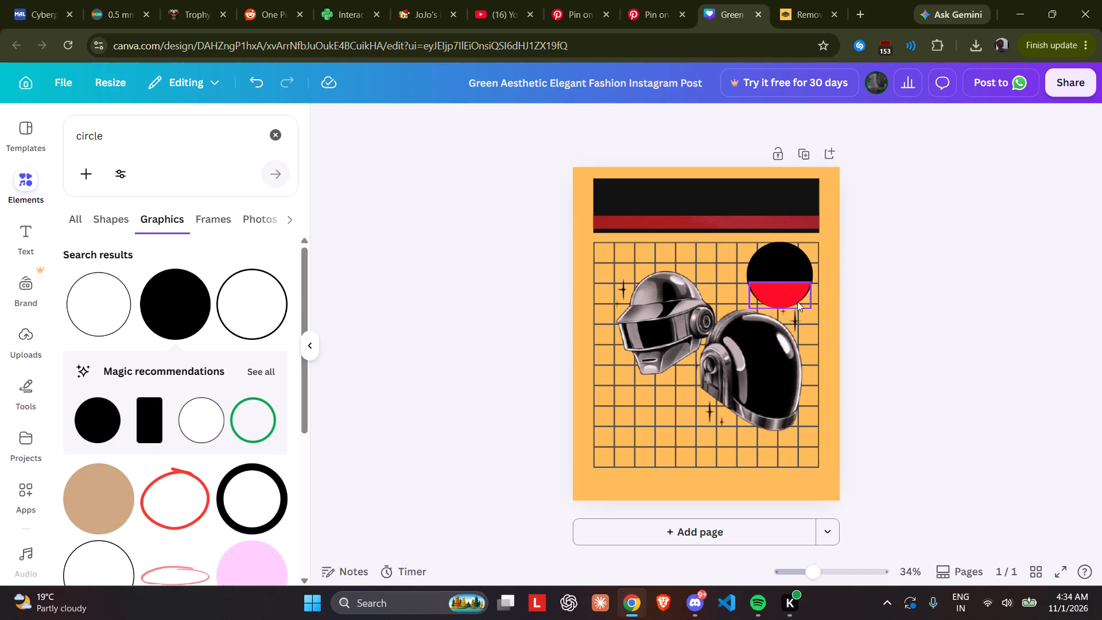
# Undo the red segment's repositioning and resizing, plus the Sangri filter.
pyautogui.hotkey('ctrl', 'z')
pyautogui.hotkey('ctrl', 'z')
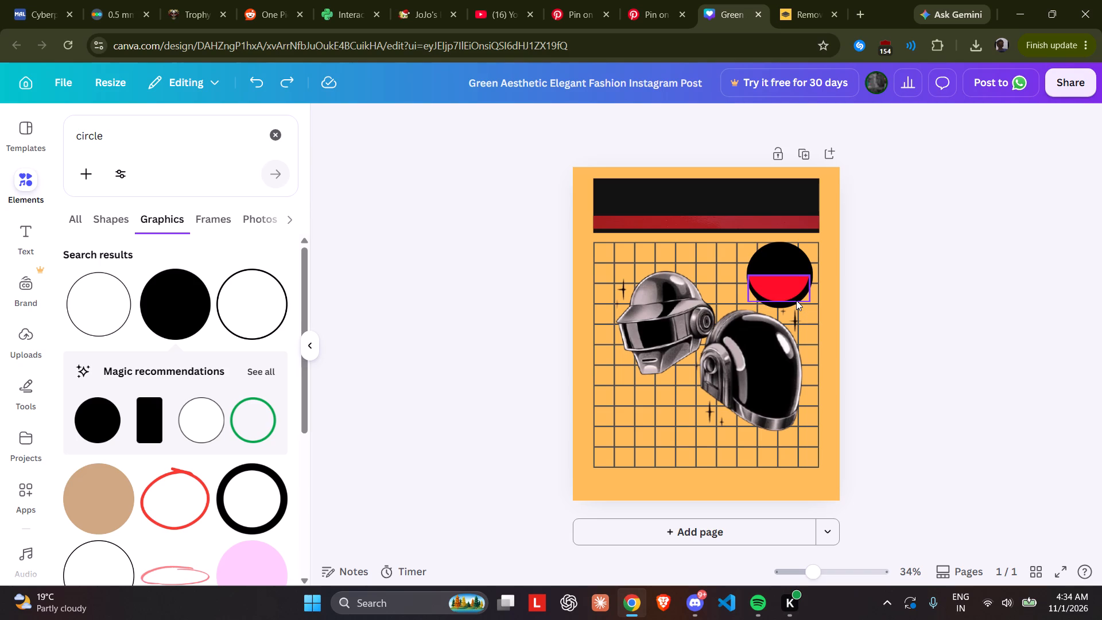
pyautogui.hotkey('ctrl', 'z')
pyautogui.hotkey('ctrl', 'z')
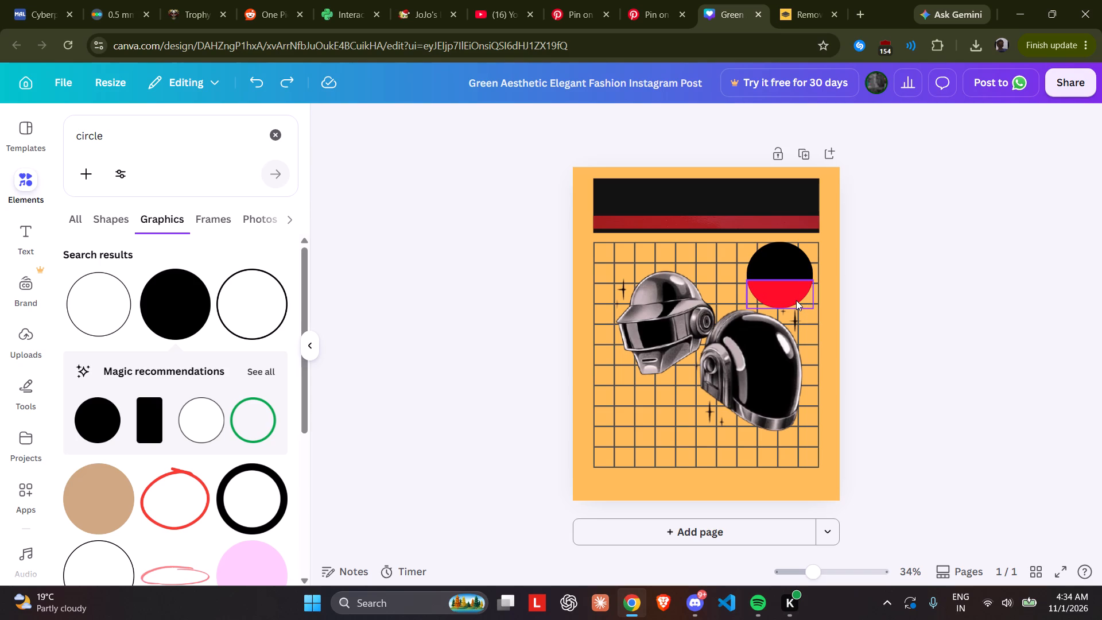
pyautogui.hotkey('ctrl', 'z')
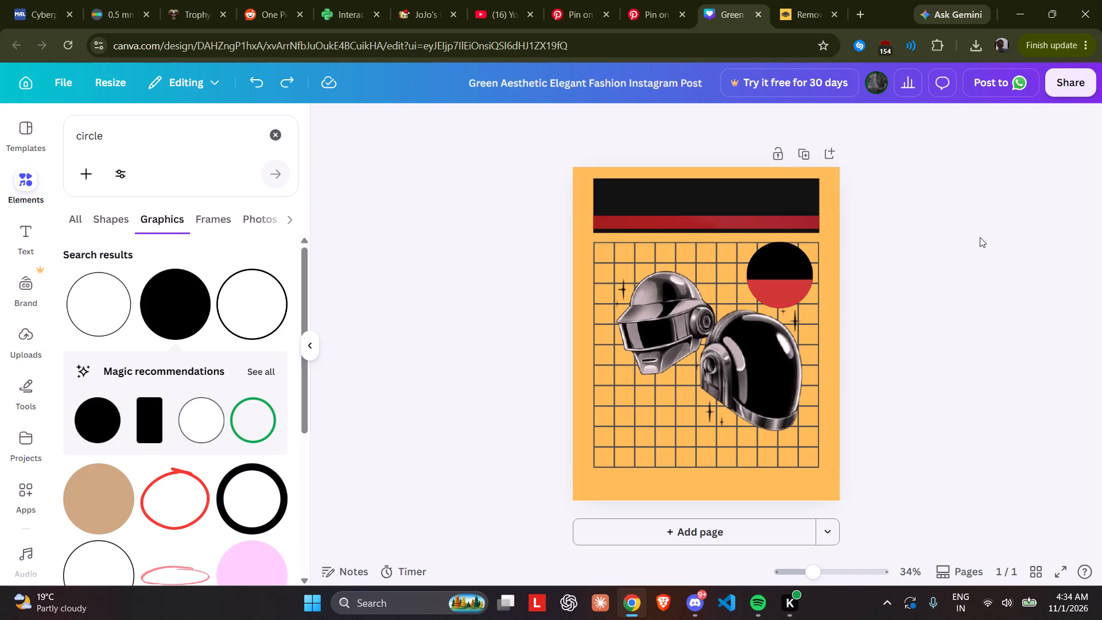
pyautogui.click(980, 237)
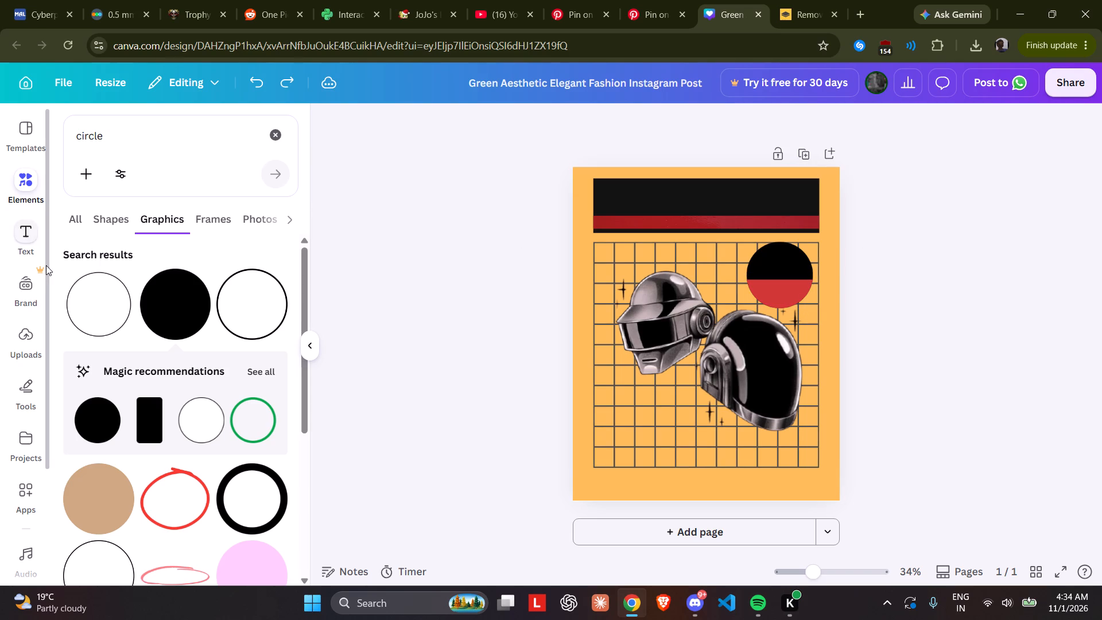
# Add a heading text and replace its placeholder with the year 1993 from the reference badge.
pyautogui.click(39, 245)
pyautogui.click(196, 348)
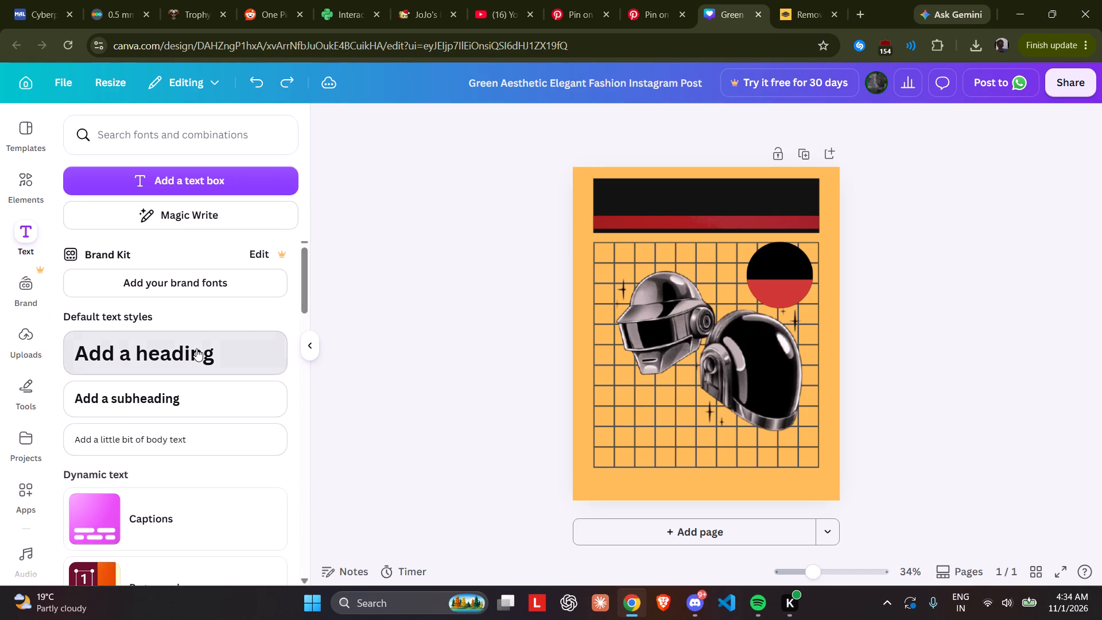
pyautogui.press('BackSpace')
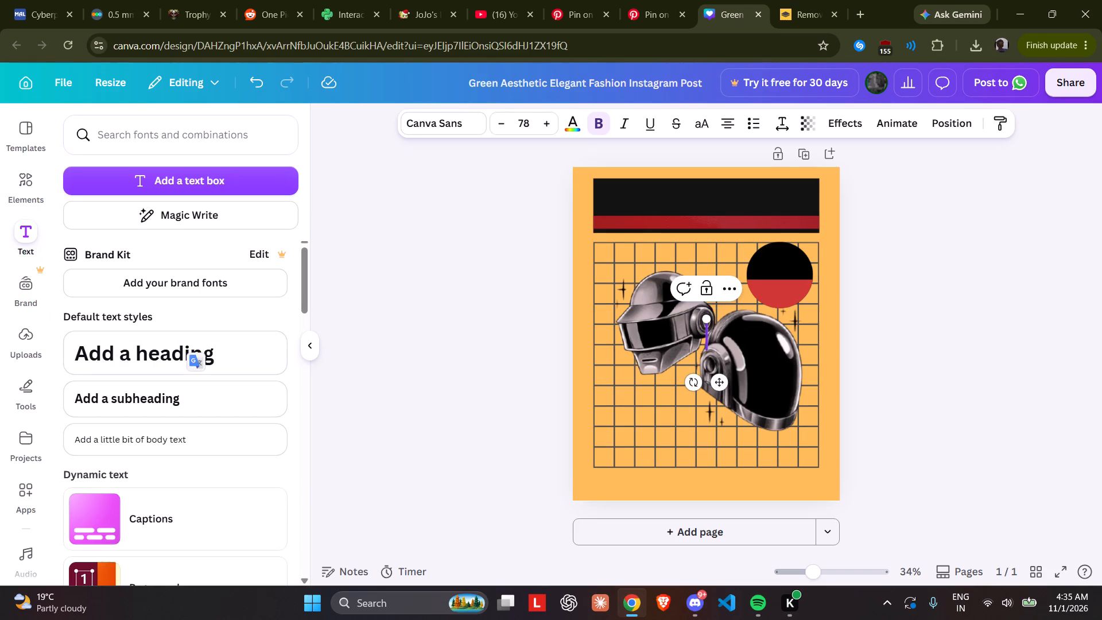
pyautogui.click(659, 15)
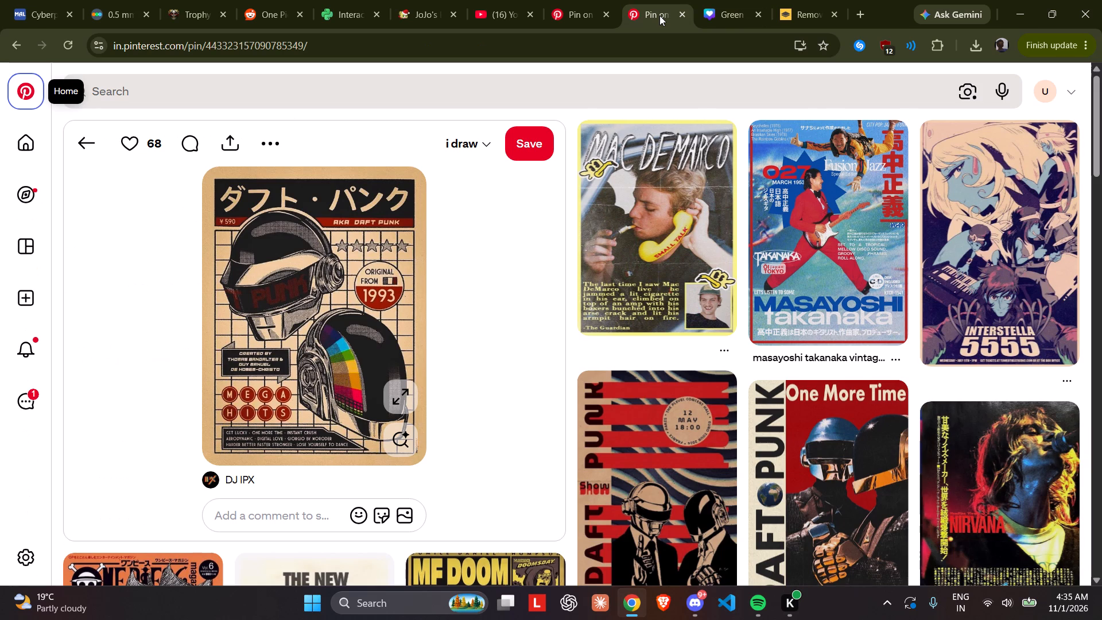
pyautogui.click(700, 8)
pyautogui.write('11')
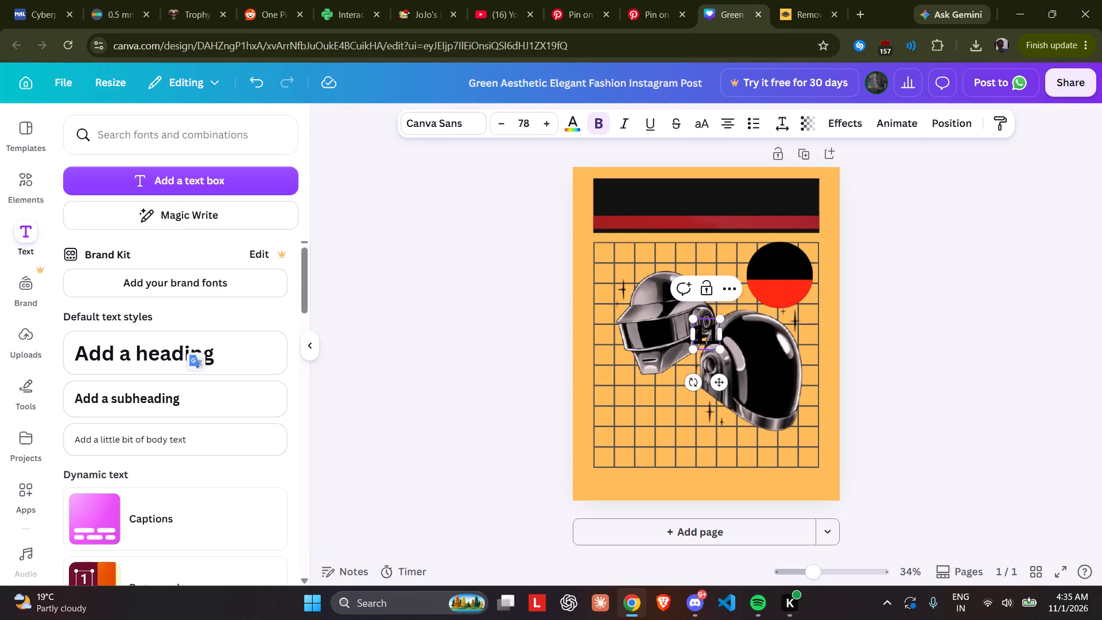
pyautogui.press('BackSpace')
pyautogui.write('993')
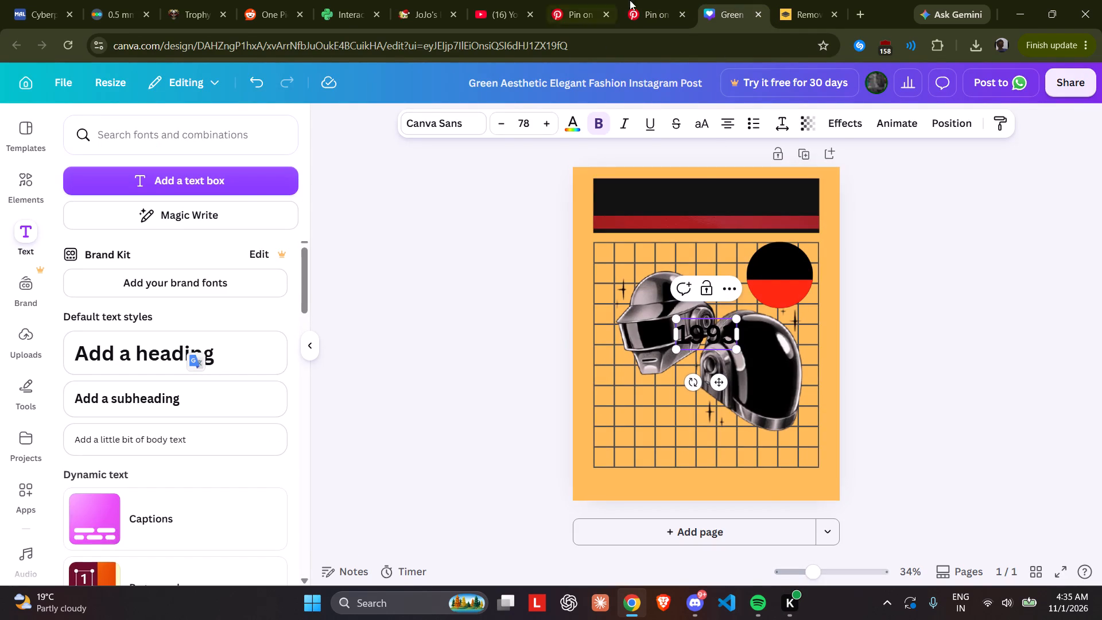
# Recheck the reference badge, scale the 1993 heading down to size 50.8, and place it over the circle's red segment.
pyautogui.click(700, 0)
pyautogui.click(685, 3)
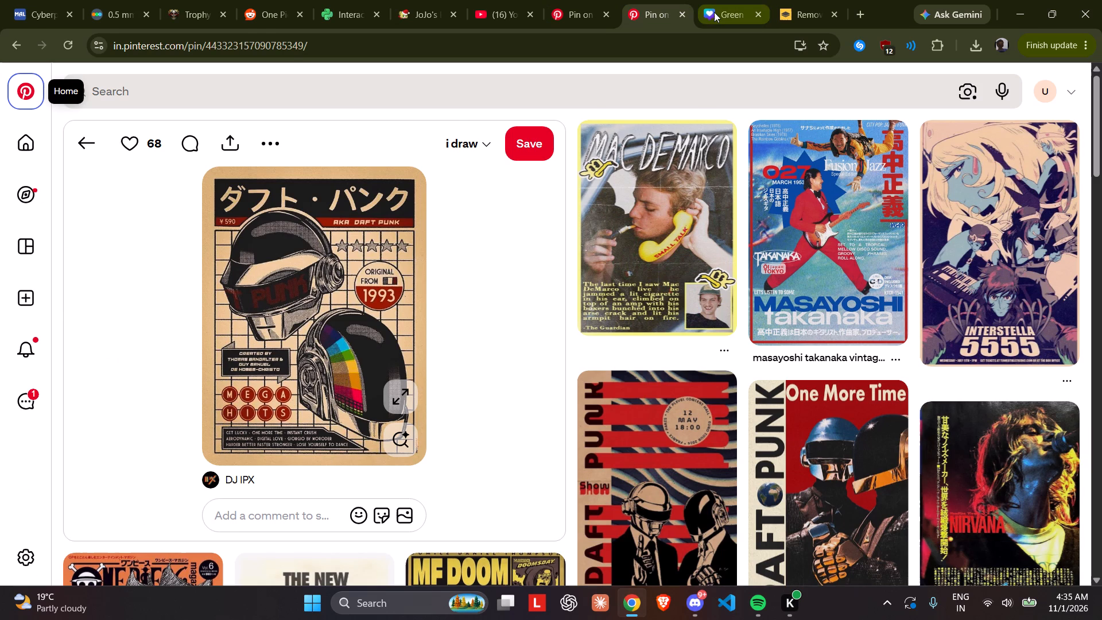
pyautogui.click(714, 12)
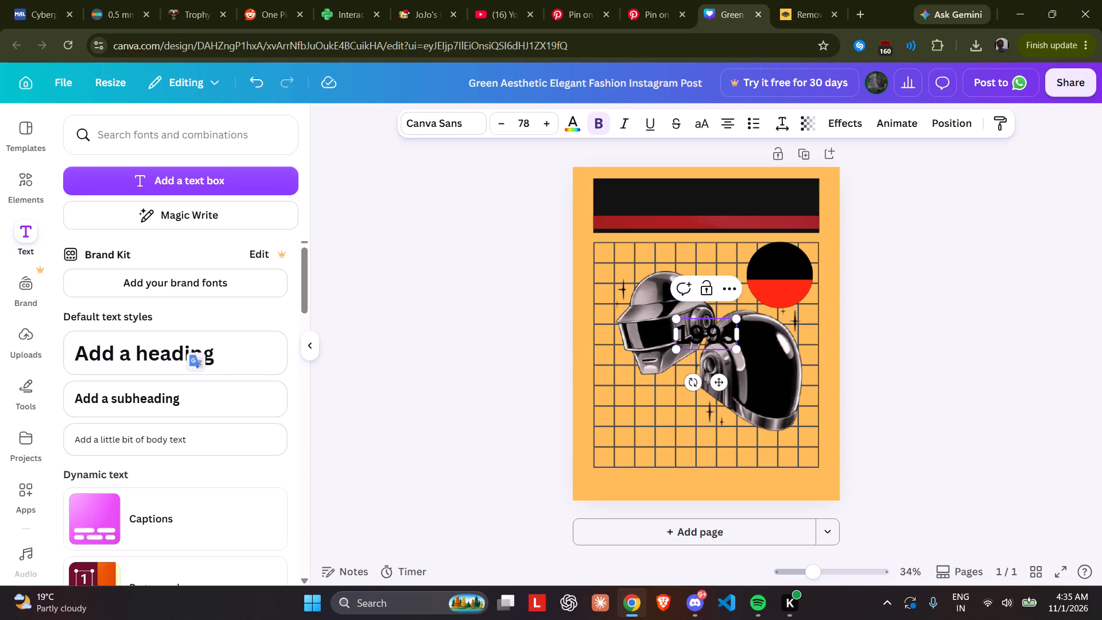
pyautogui.moveTo(736, 347); pyautogui.dragTo(713, 339)
pyautogui.click(703, 332)
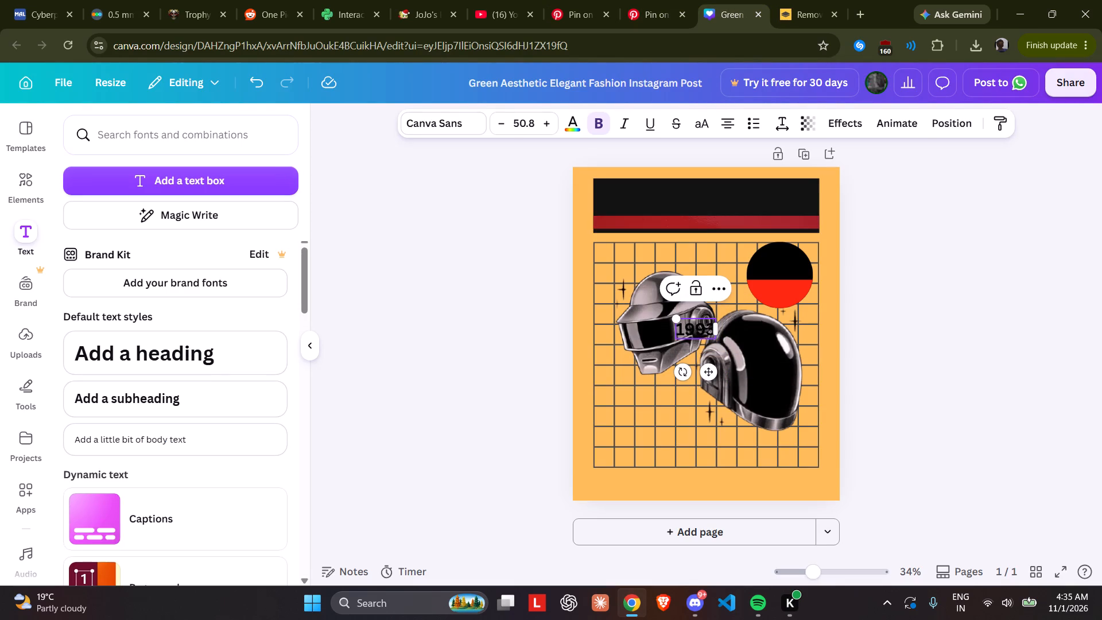
pyautogui.click(838, 304)
pyautogui.moveTo(684, 334); pyautogui.dragTo(763, 301)
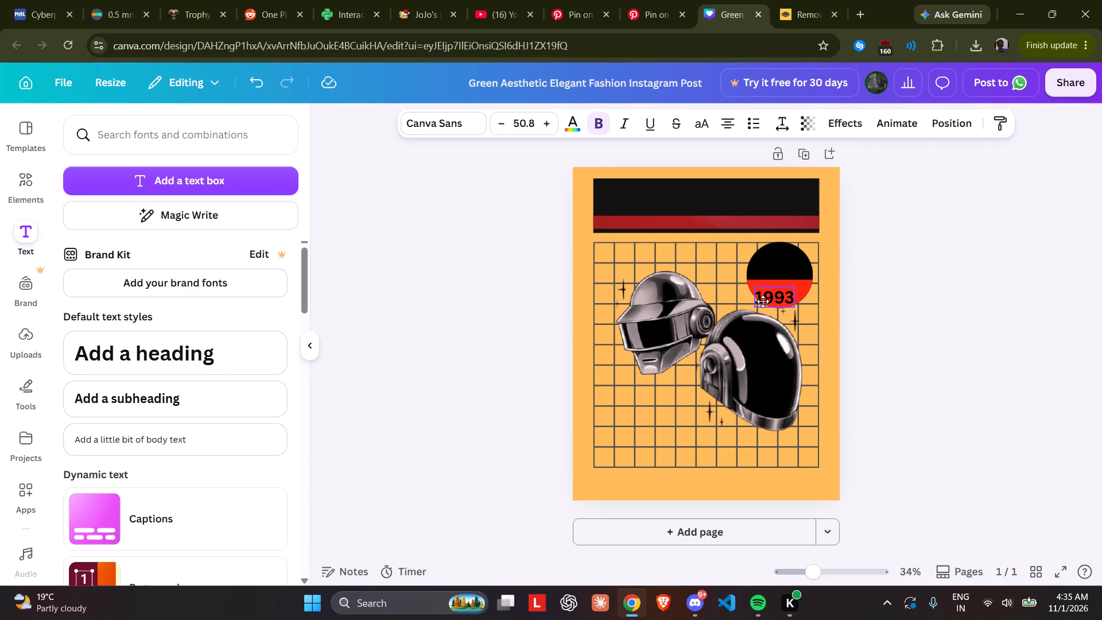
# Nudge the 1993 text slightly so it sits inside the badge's red segment.
pyautogui.moveTo(763, 301); pyautogui.dragTo(767, 297)
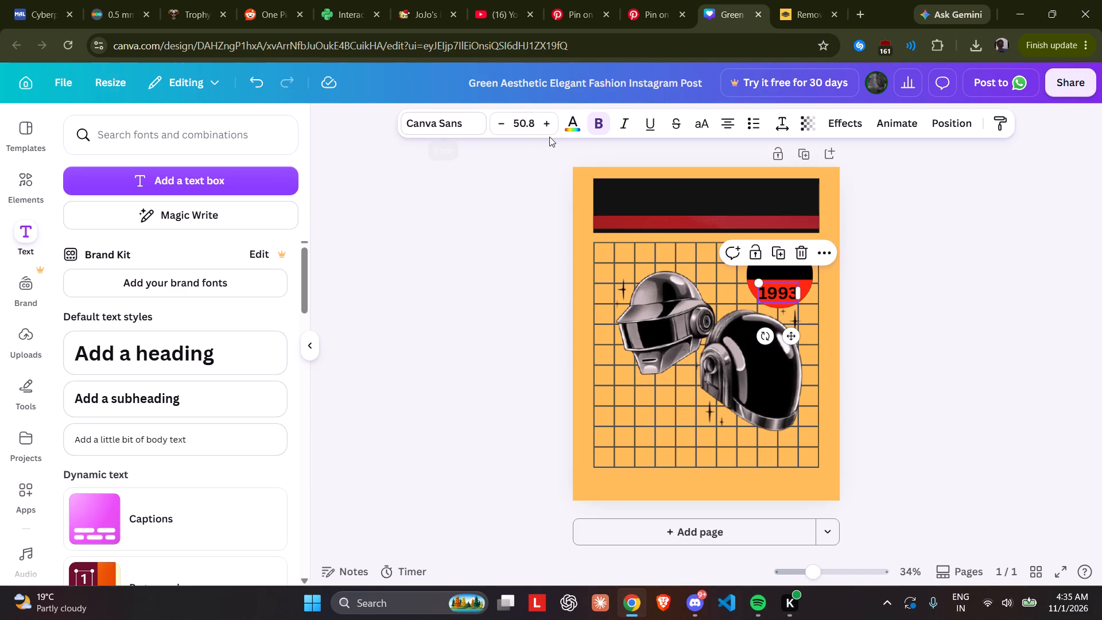
# Try solid greys and a black-to-white gradient on the 1993 text, settling on the light grey-to-white gradient.
pyautogui.click(569, 132)
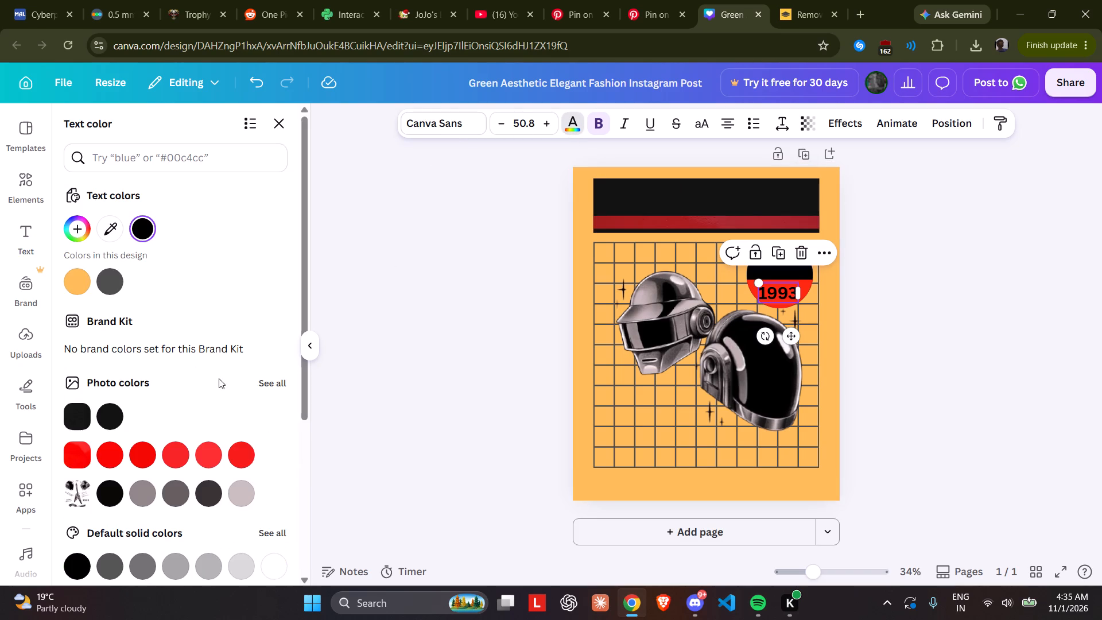
pyautogui.scroll(-2, 219, 378)
pyautogui.click(239, 361)
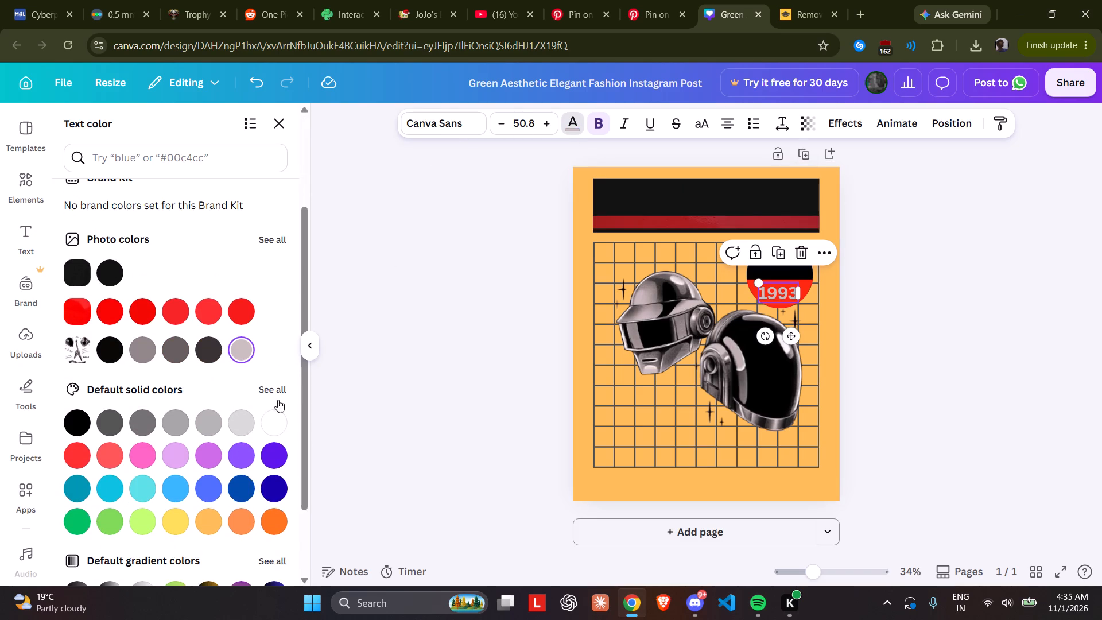
pyautogui.click(251, 423)
pyautogui.click(219, 421)
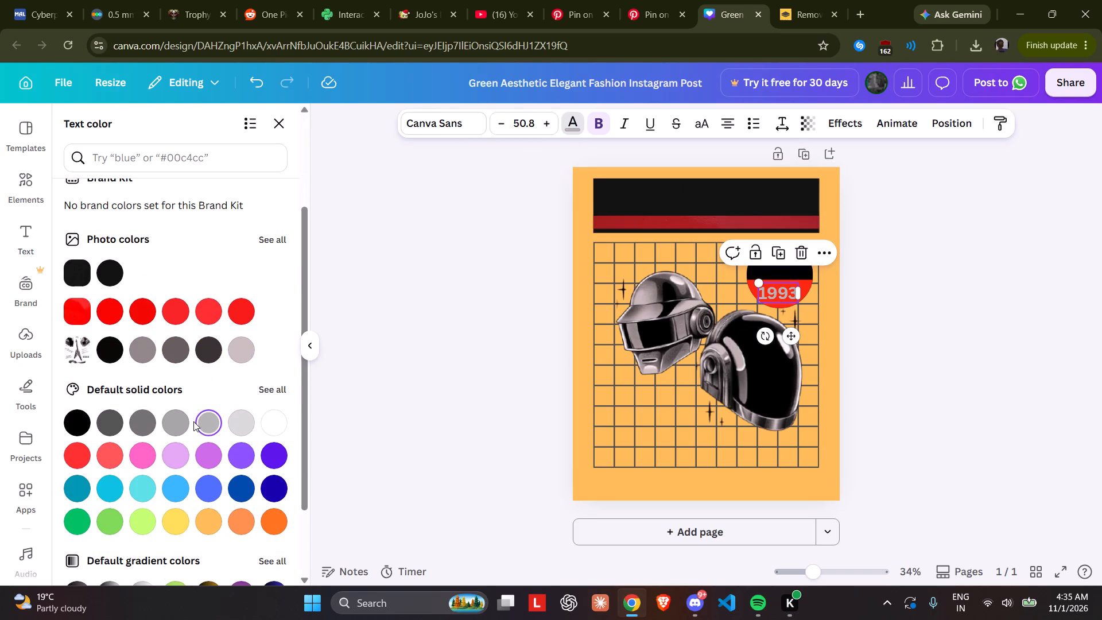
pyautogui.click(186, 419)
pyautogui.scroll(-5, 188, 419)
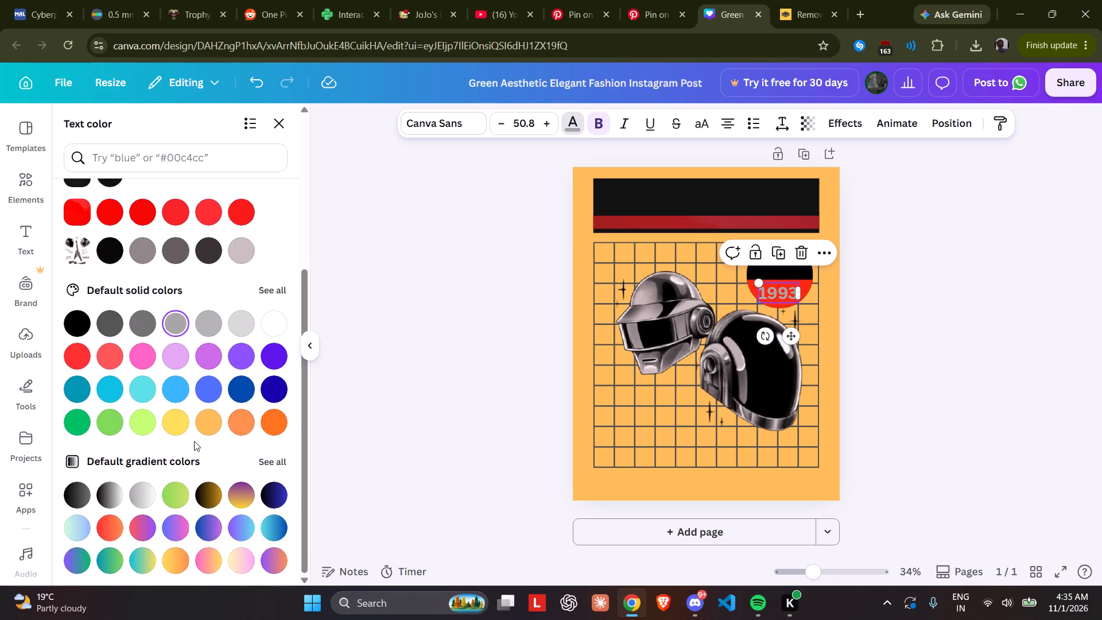
pyautogui.click(133, 498)
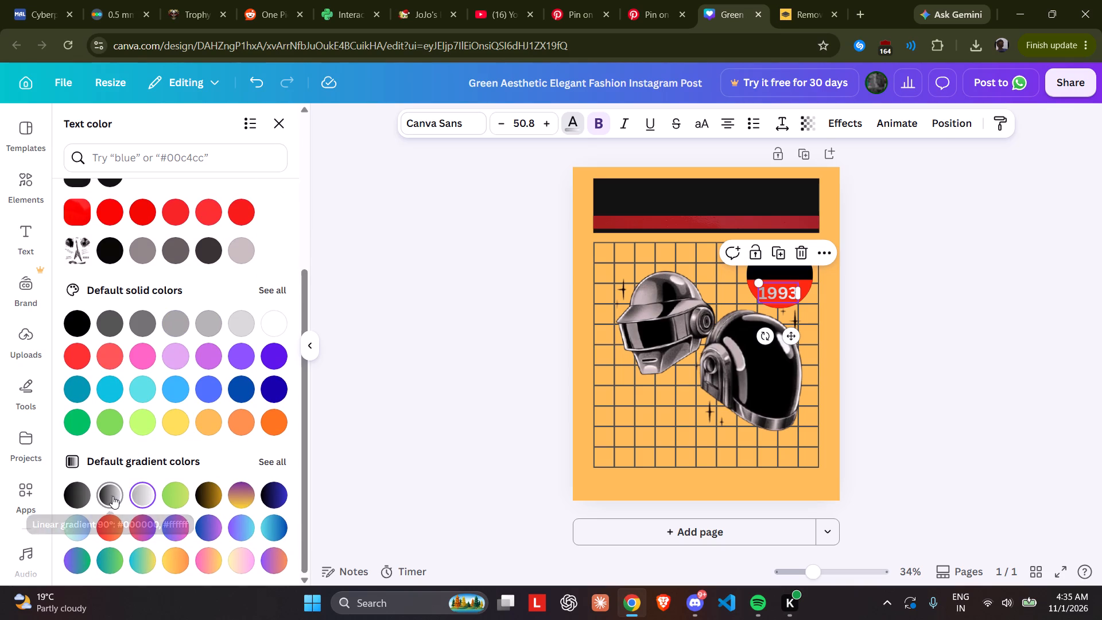
pyautogui.click(111, 495)
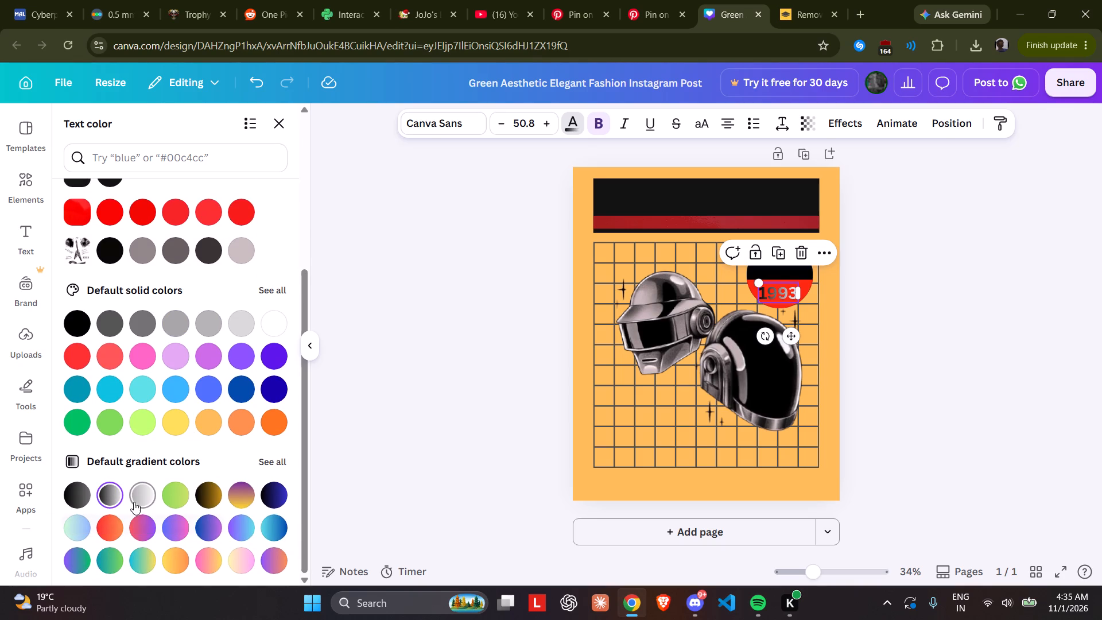
pyautogui.click(134, 502)
pyautogui.doubleClick(440, 356)
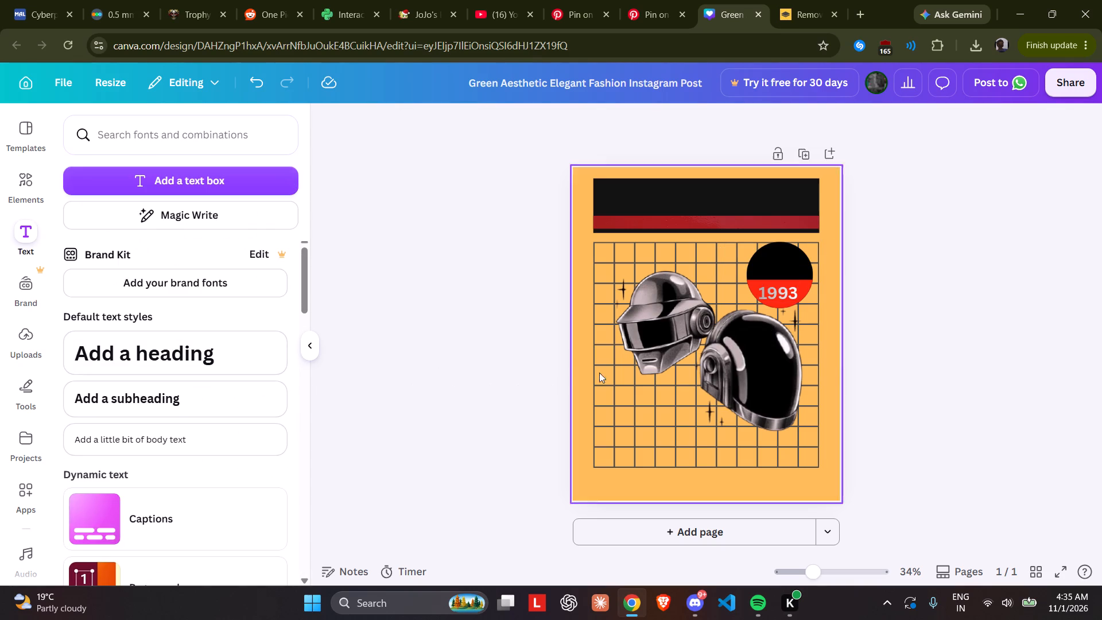
# Align the 1993 text with the vertical centreline of the badge circle, keeping it over the red segment.
pyautogui.click(777, 293)
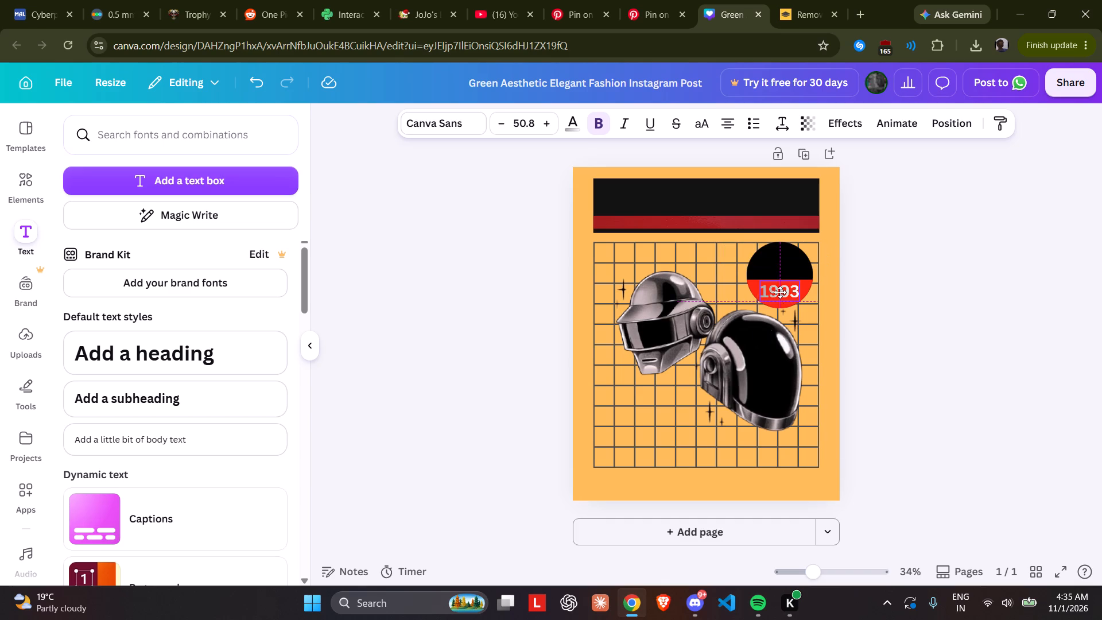
pyautogui.click(889, 223)
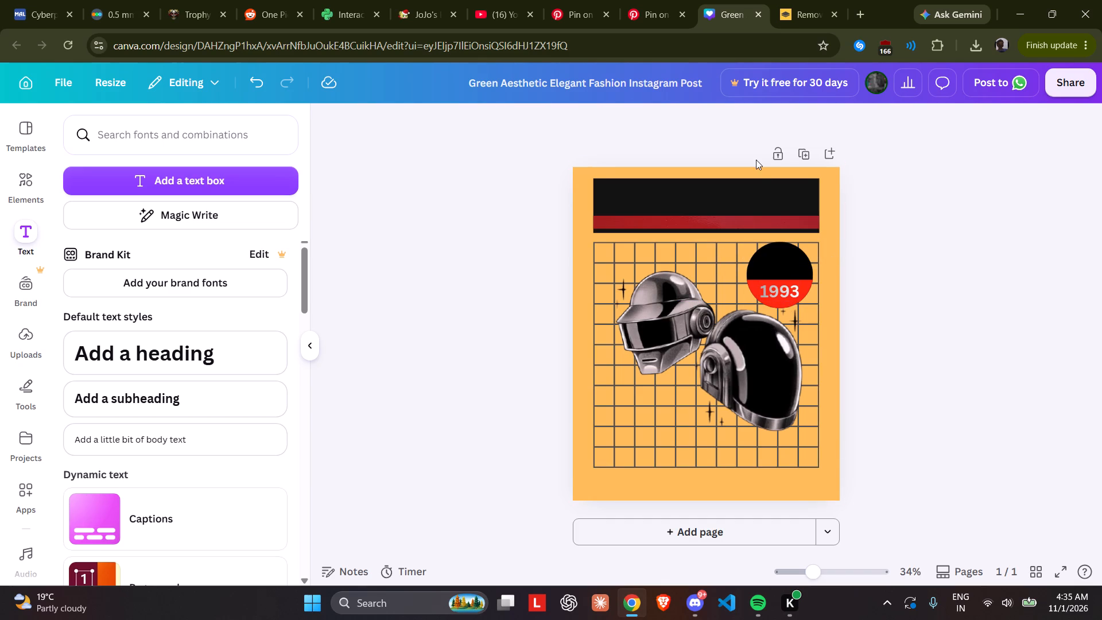
# Set the 1993 text's transparency value to 82.
pyautogui.click(789, 289)
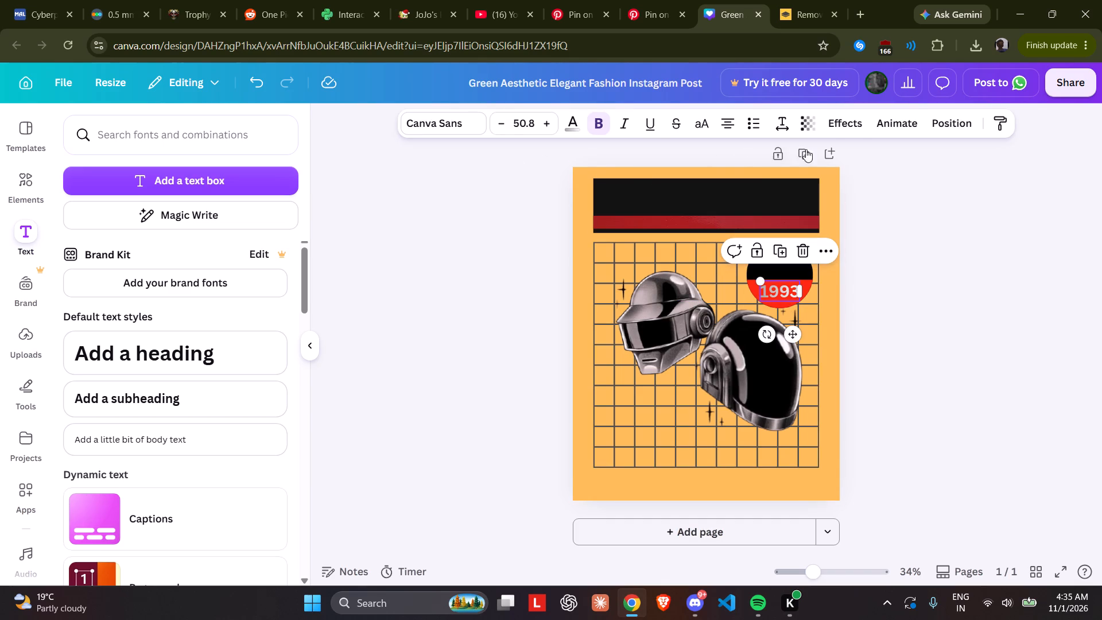
pyautogui.doubleClick(821, 122)
pyautogui.click(823, 183)
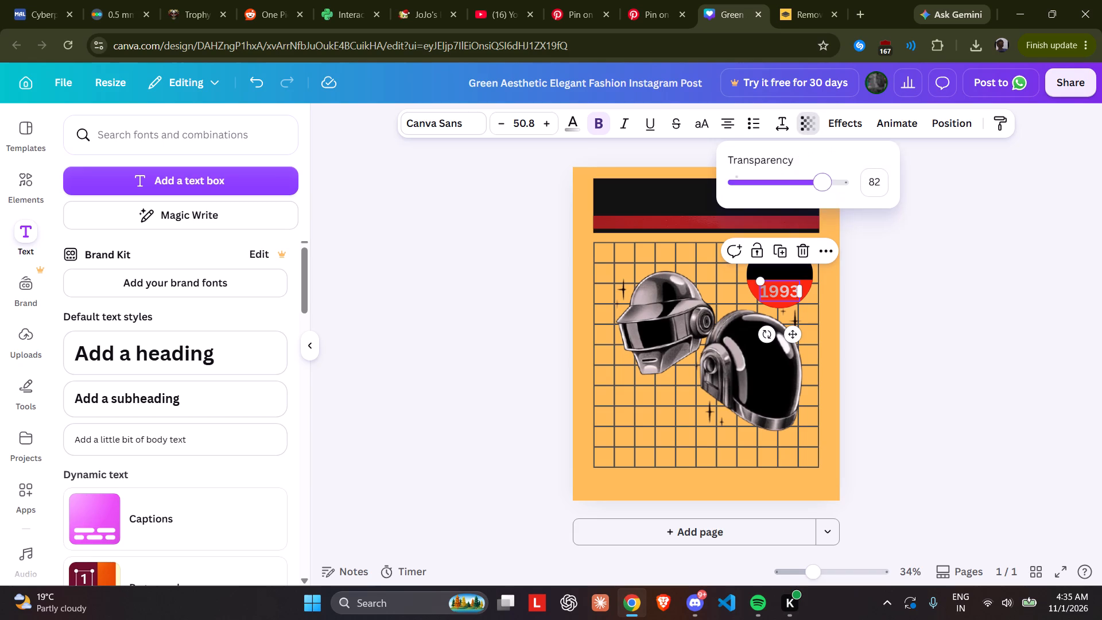
pyautogui.click(883, 208)
pyautogui.click(883, 208)
pyautogui.doubleClick(929, 219)
# Recheck the Pinterest reference poster and open the graphic elements library in the Canva design.
pyautogui.click(620, 14)
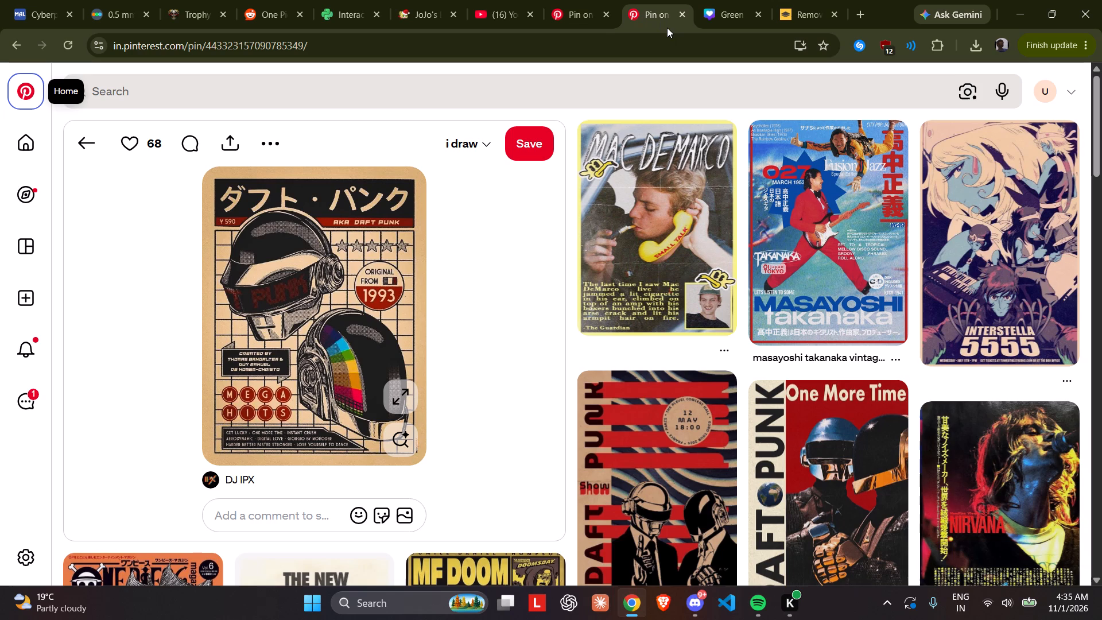
pyautogui.click(704, 18)
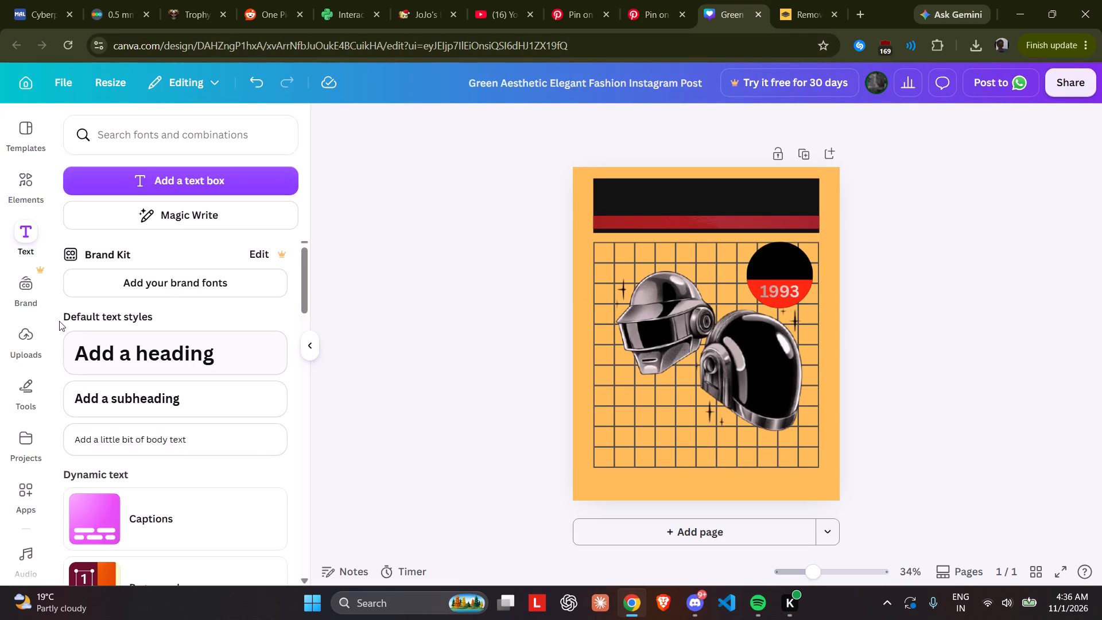
pyautogui.click(14, 191)
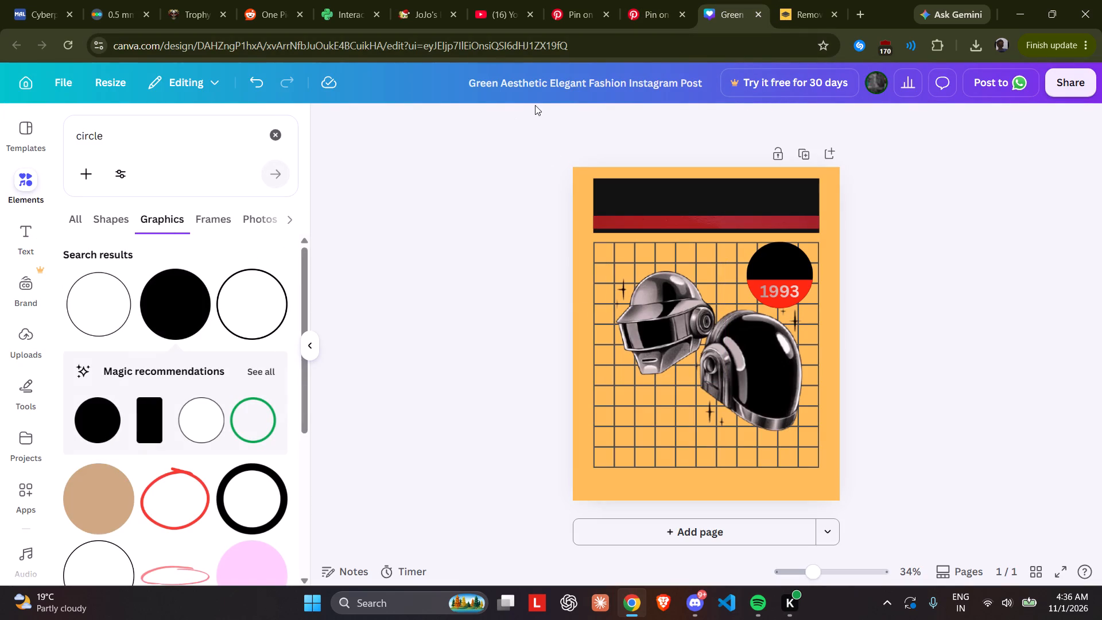
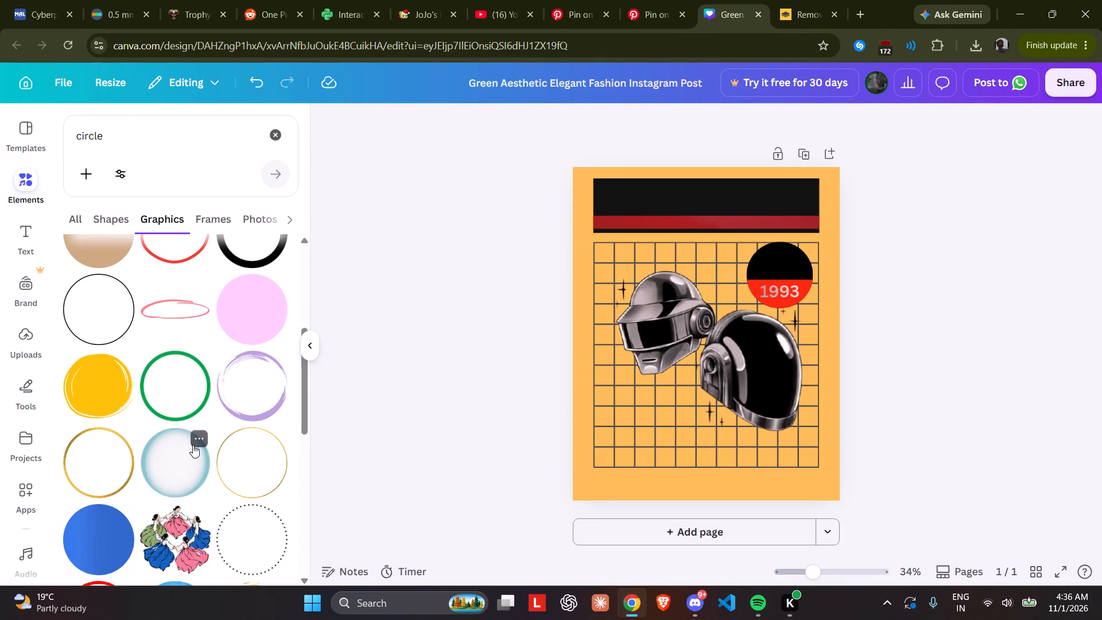
# Clear the circle search and browse the 3D elements and the other element categories for further poster pieces.
pyautogui.click(278, 135)
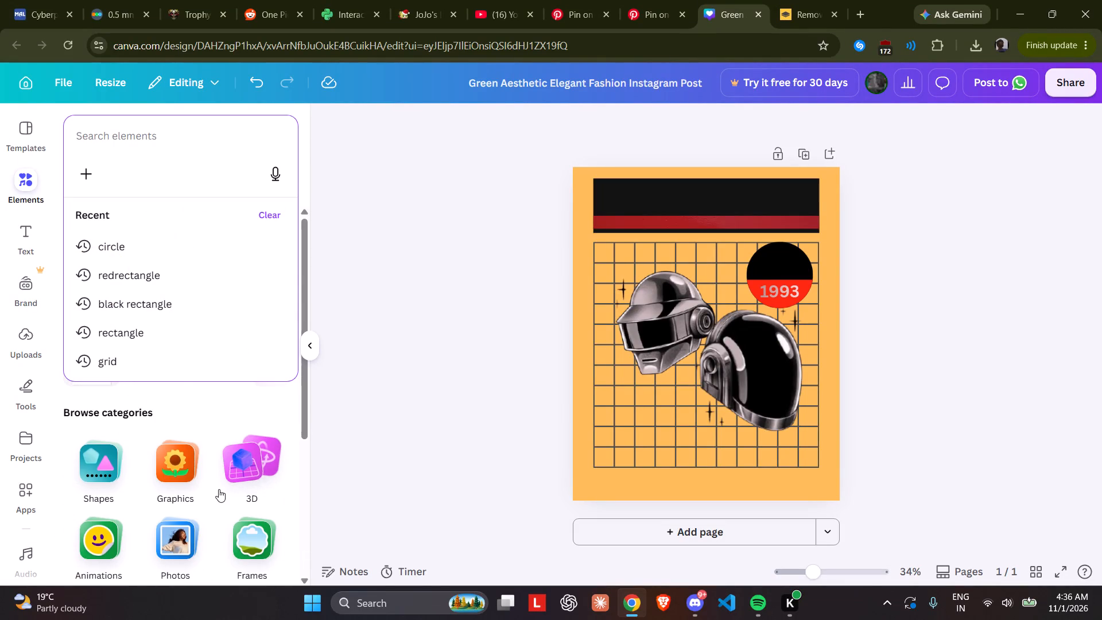
pyautogui.click(231, 477)
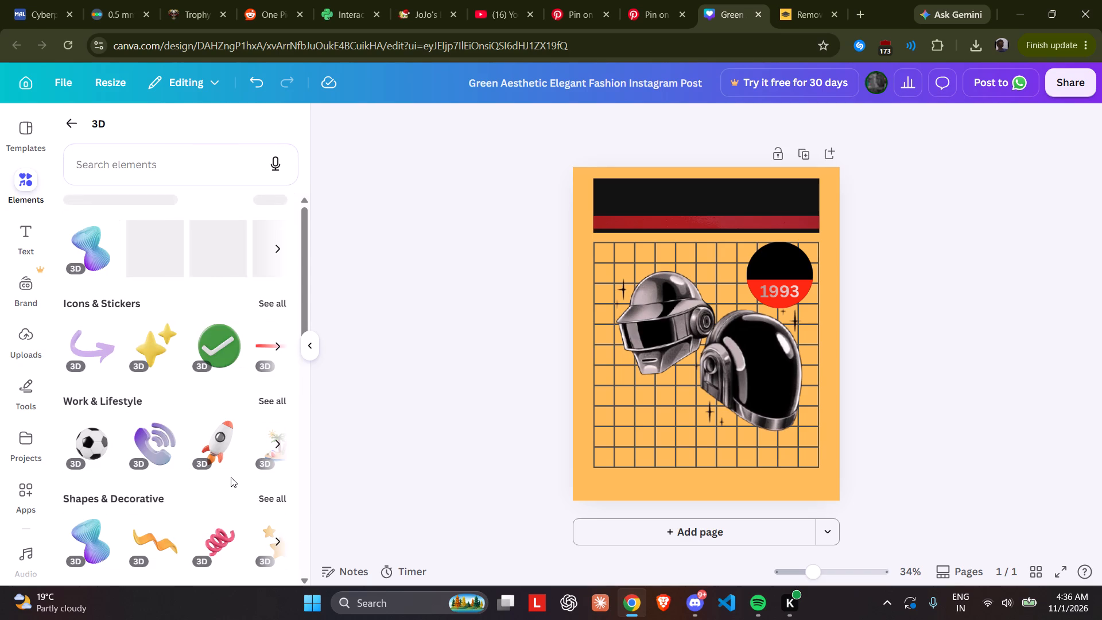
pyautogui.click(262, 424)
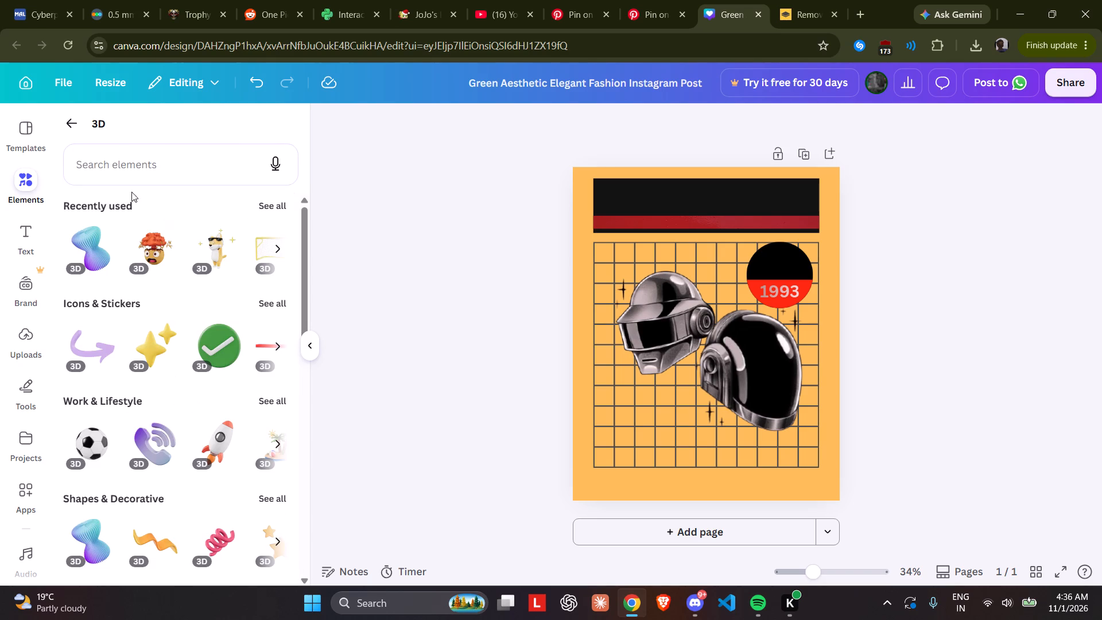
pyautogui.click(80, 126)
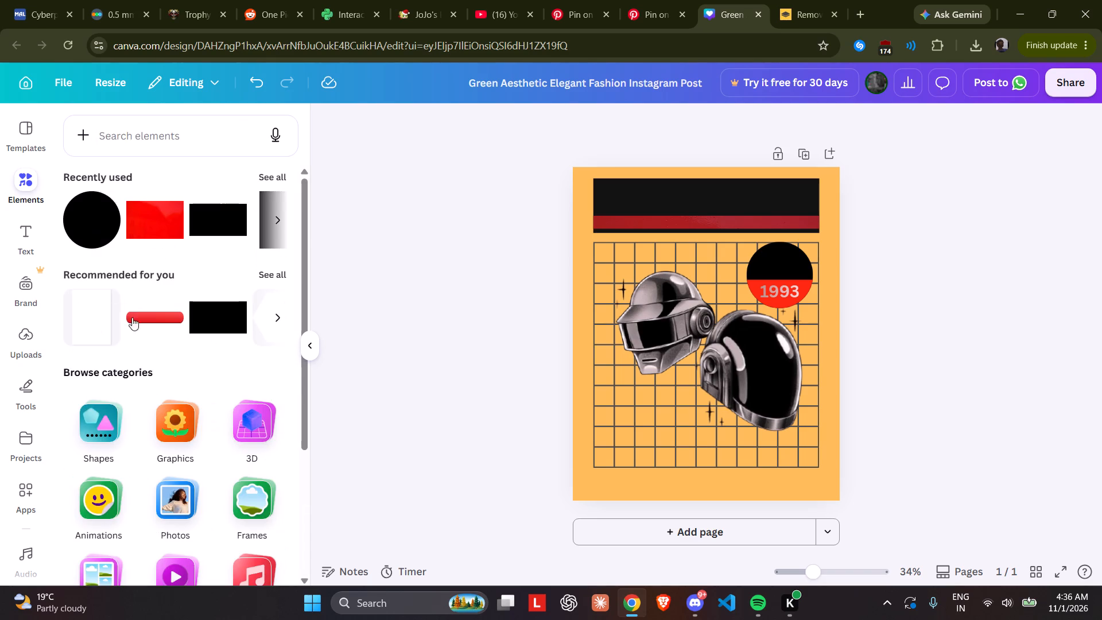
pyautogui.scroll(-4, 164, 375)
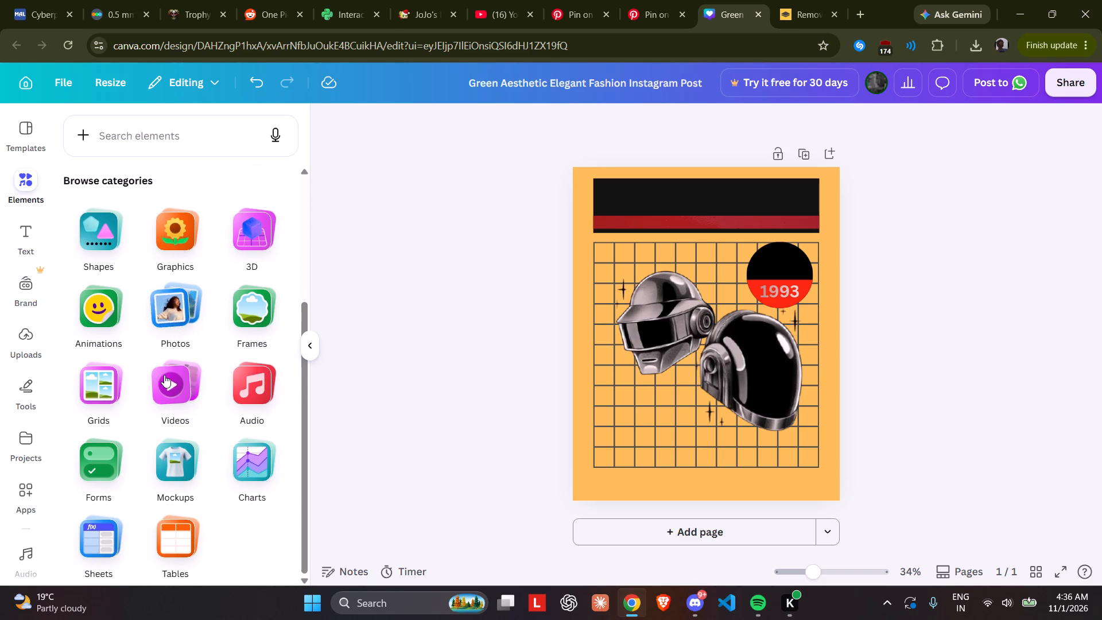
pyautogui.scroll(-6, 164, 375)
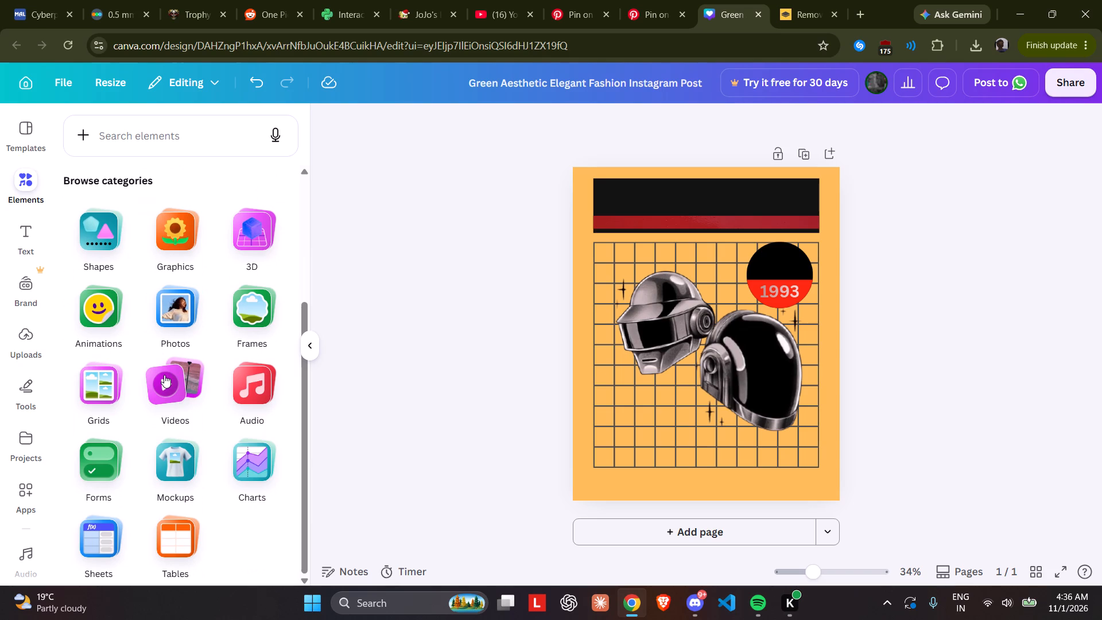
# Look through the Grids category for a grid layout that could suit the poster.
pyautogui.click(100, 399)
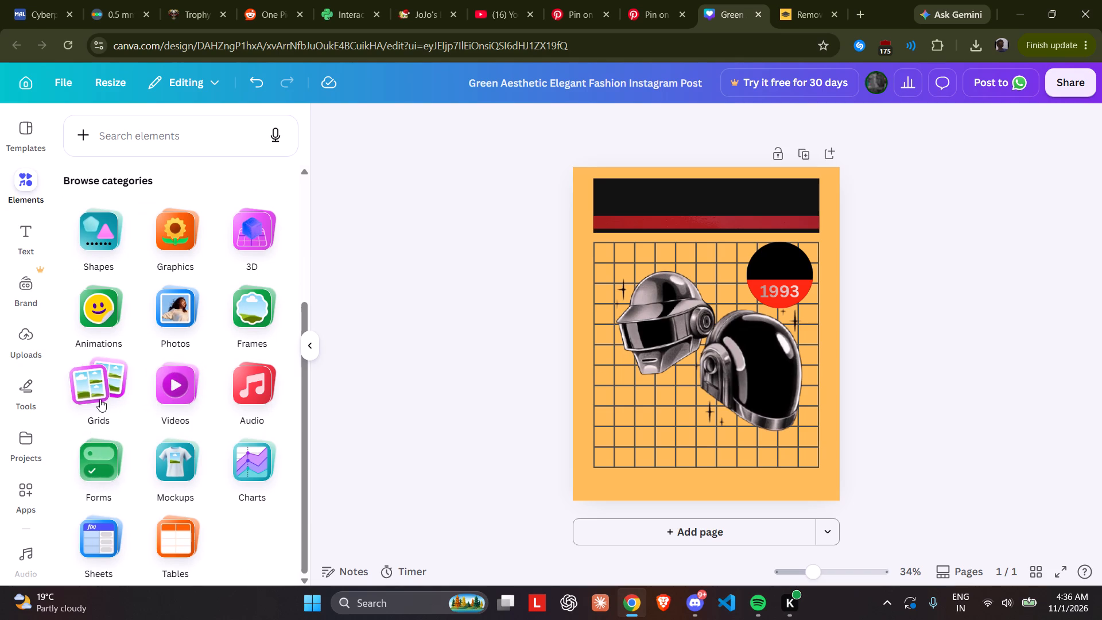
pyautogui.scroll(-8, 199, 358)
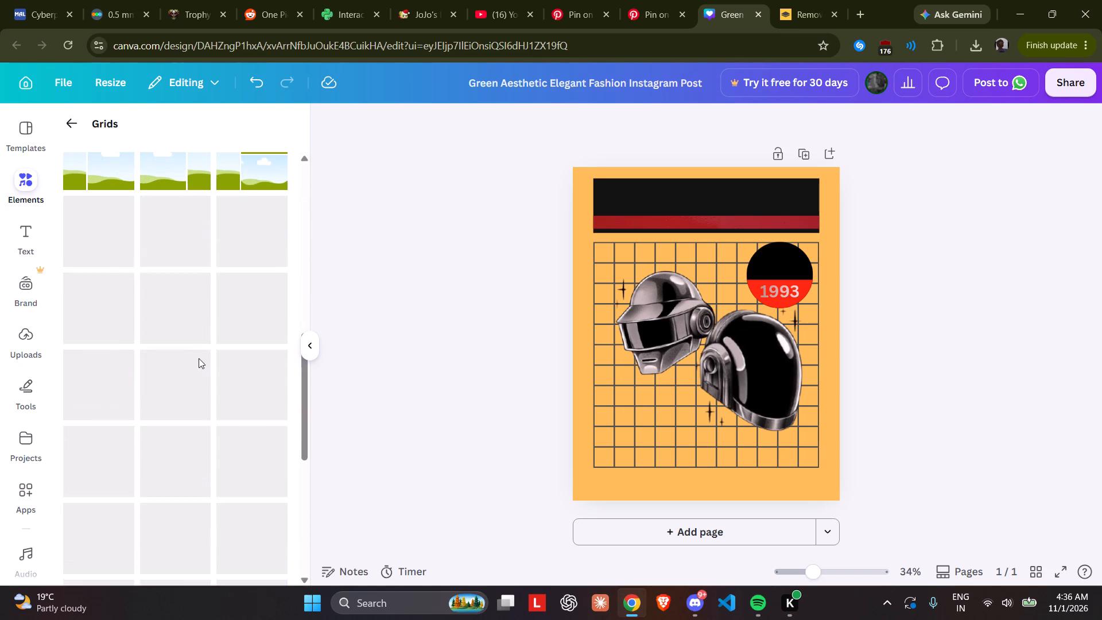
pyautogui.scroll(-8, 199, 358)
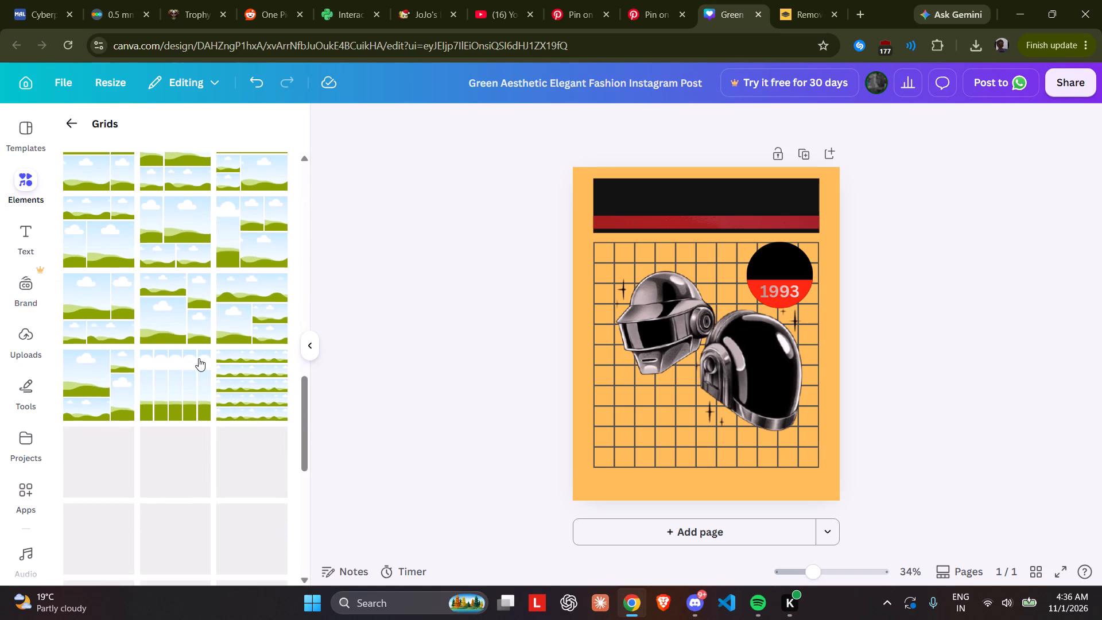
pyautogui.scroll(-7, 199, 358)
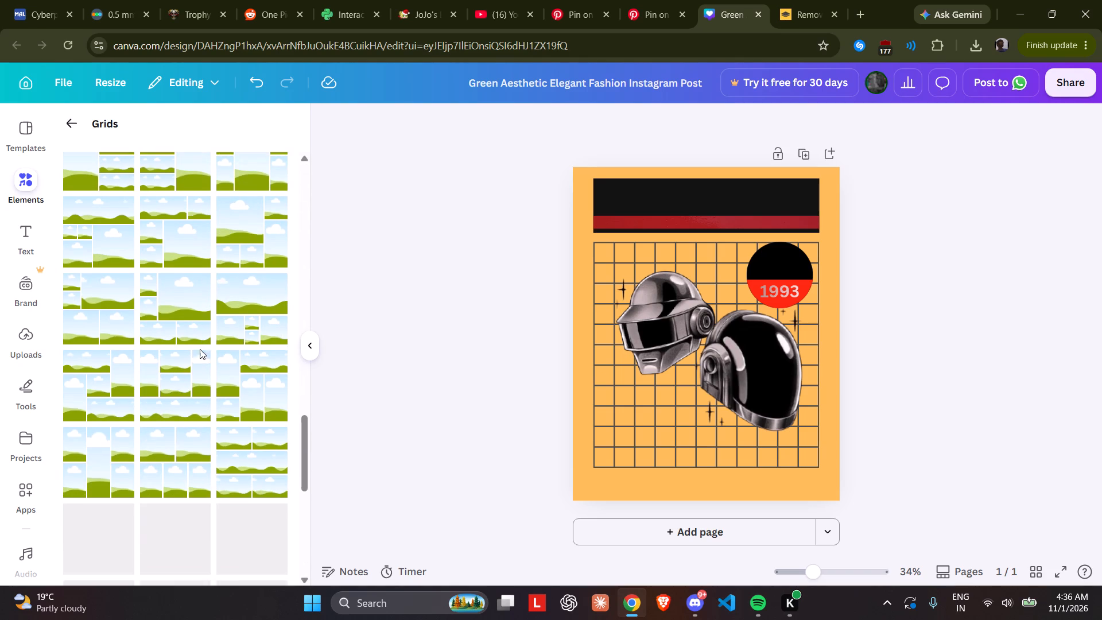
pyautogui.scroll(-12, 215, 331)
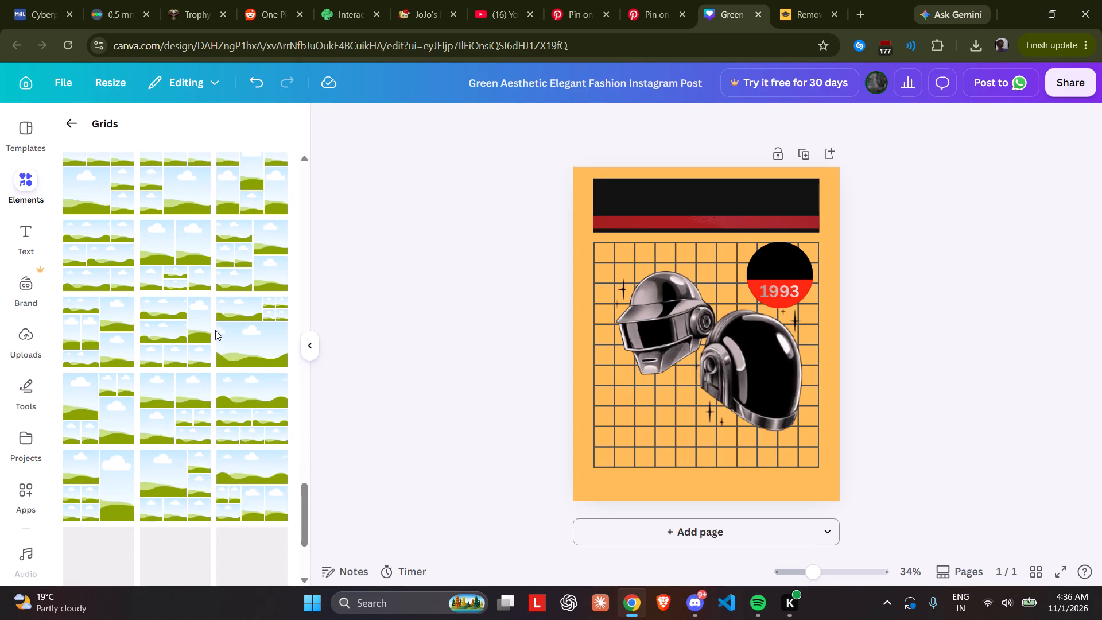
pyautogui.scroll(-9, 215, 330)
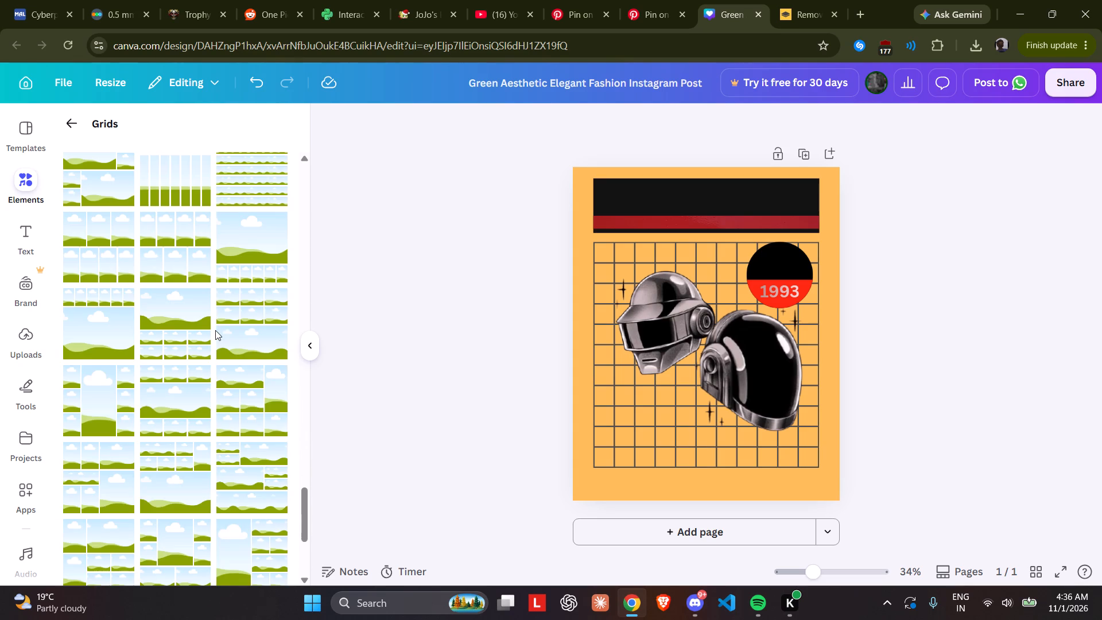
pyautogui.scroll(-13, 215, 330)
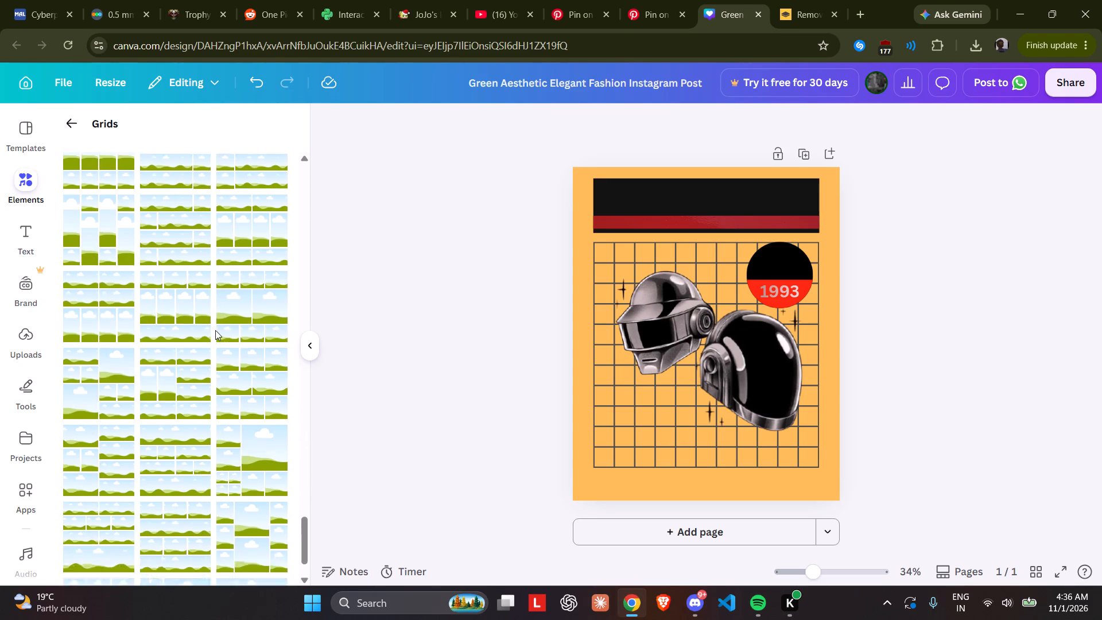
pyautogui.scroll(-9, 215, 330)
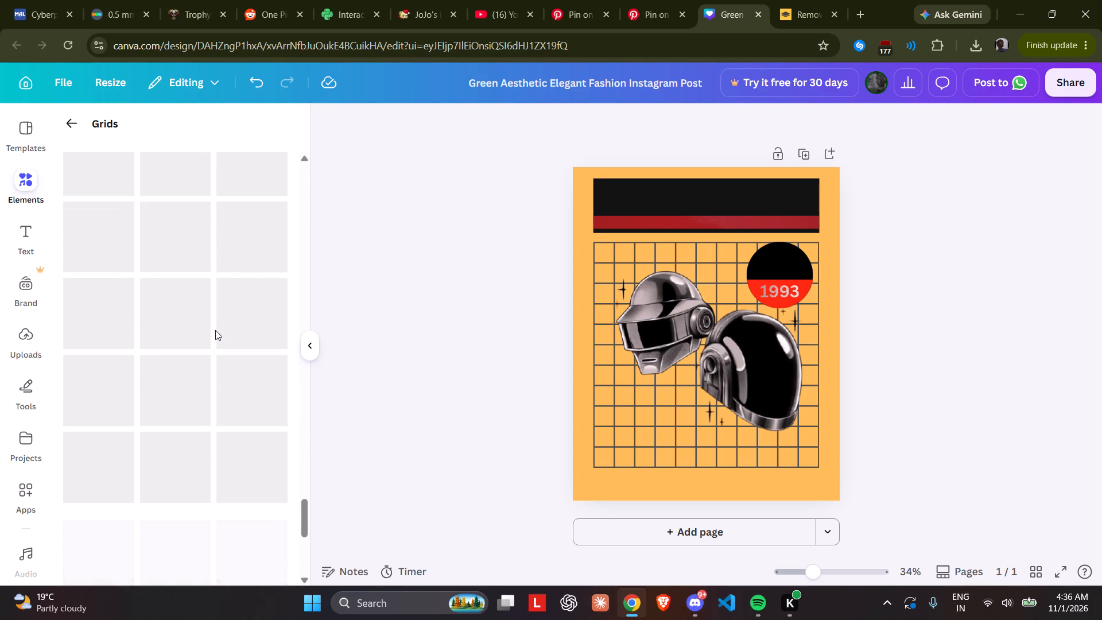
pyautogui.scroll(-14, 215, 330)
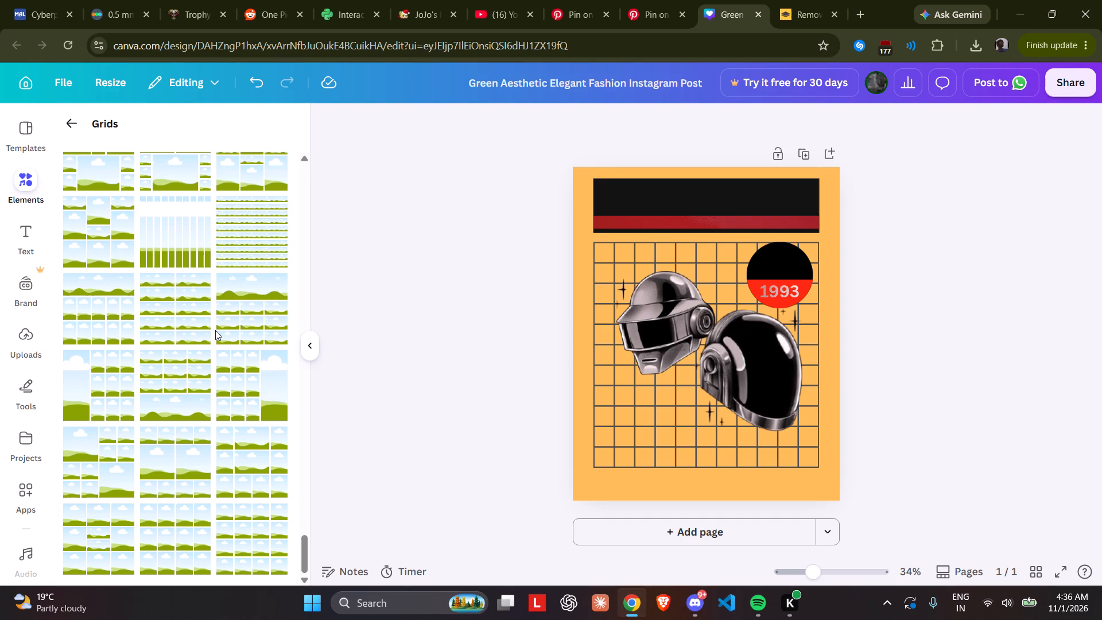
pyautogui.scroll(-3, 215, 330)
# Check the Pinterest reference poster for helmet size, and enlarge and reposition the upper-left helmet so its dome overlaps the header band's lower edge.
pyautogui.click(630, 11)
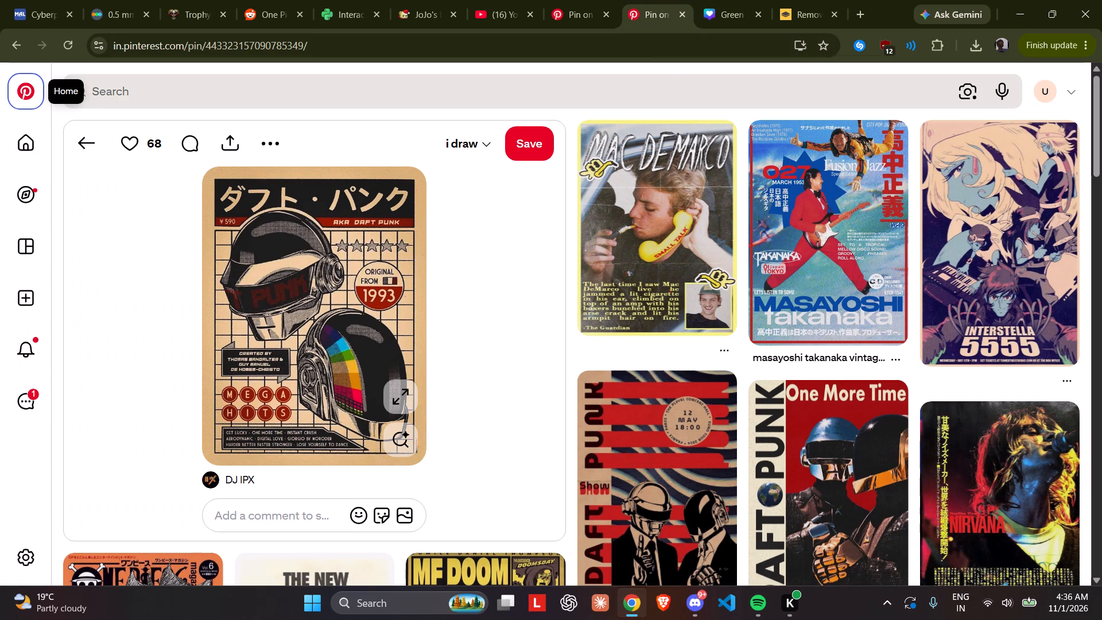
pyautogui.click(759, 1)
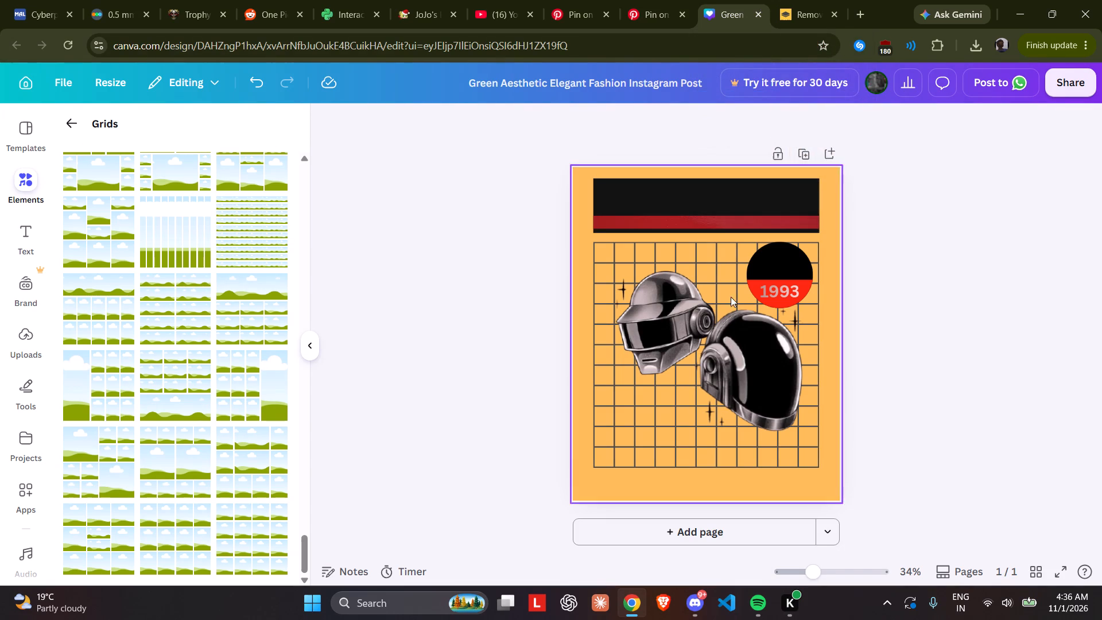
pyautogui.click(641, 331)
pyautogui.moveTo(607, 258); pyautogui.dragTo(585, 204)
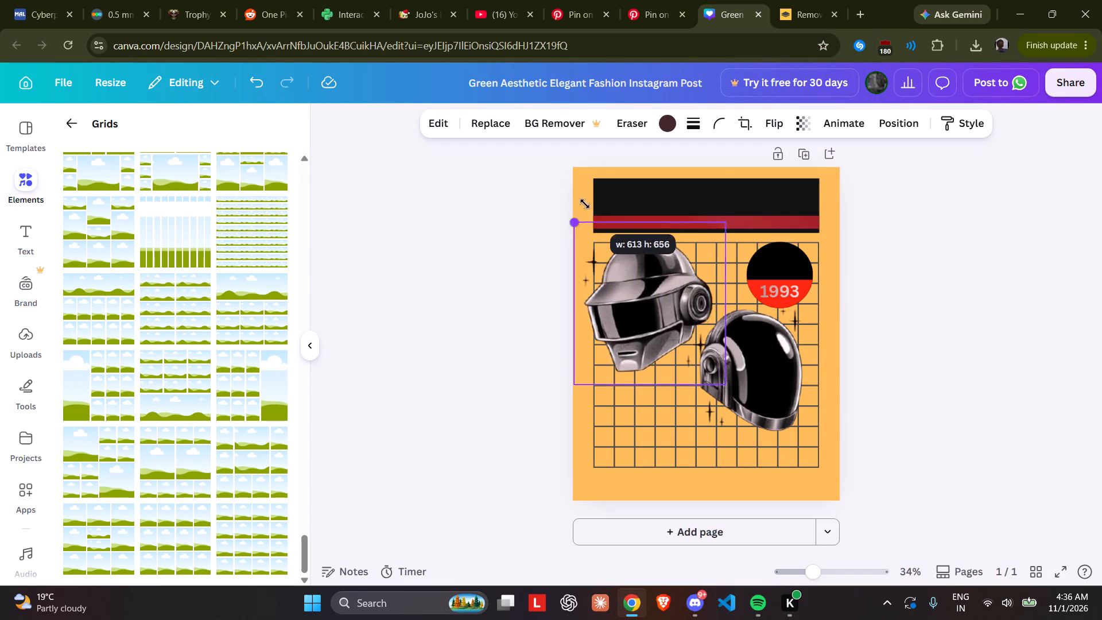
pyautogui.moveTo(585, 204); pyautogui.dragTo(569, 157)
pyautogui.moveTo(635, 238); pyautogui.dragTo(665, 260)
# Enlarge the lower-right helmet and shift it slightly right so it overlaps the upper-left helmet and the grid's right part.
pyautogui.click(773, 382)
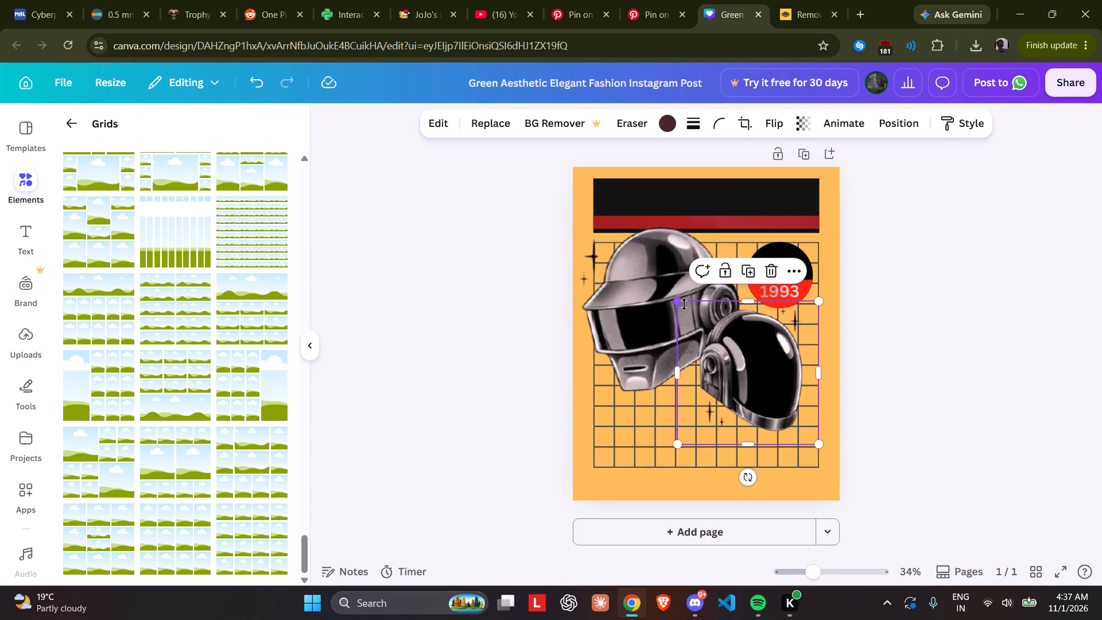
pyautogui.click(684, 304)
pyautogui.moveTo(682, 304); pyautogui.dragTo(665, 290)
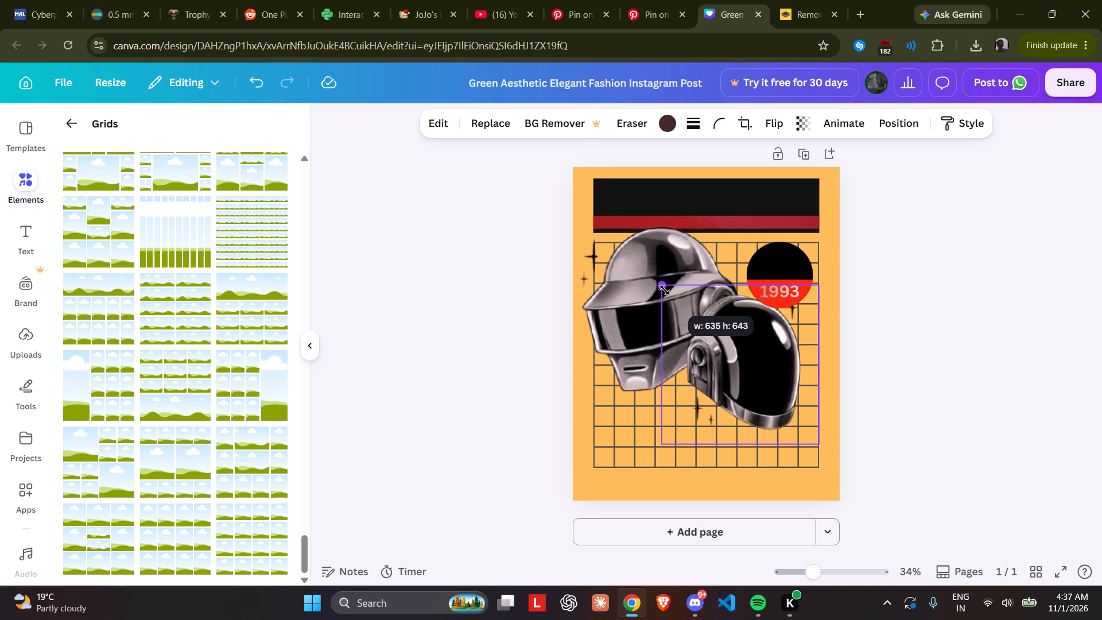
pyautogui.moveTo(665, 290); pyautogui.dragTo(649, 274)
pyautogui.moveTo(707, 332); pyautogui.dragTo(721, 336)
pyautogui.click(959, 270)
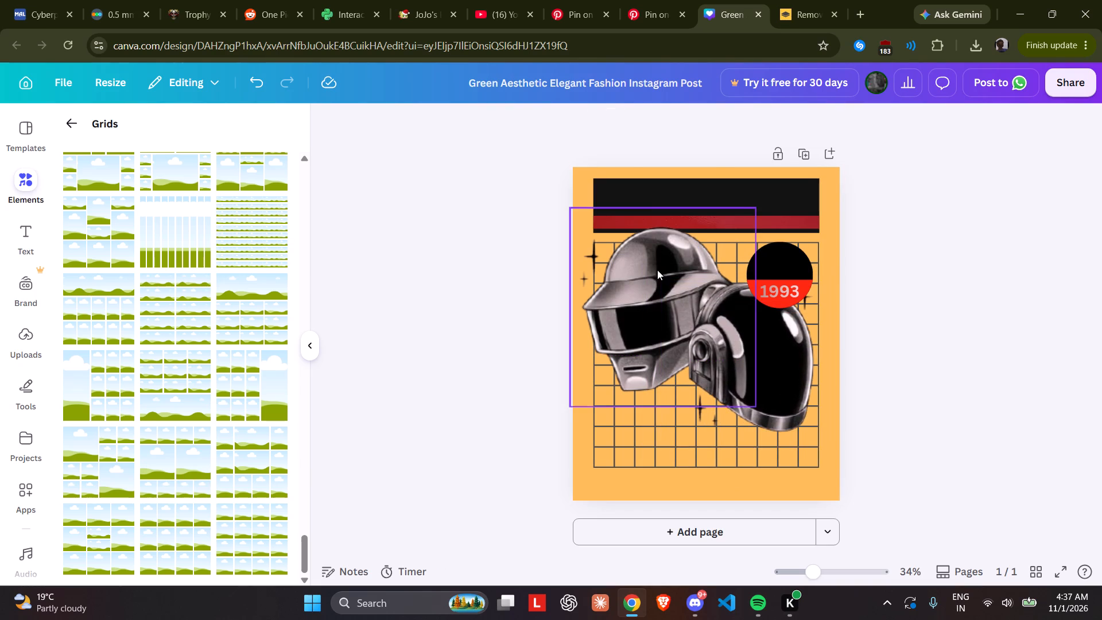
# Try the warm Sangri filter on the upper-left helmet and settle on the Sandi filter.
pyautogui.click(657, 270)
pyautogui.click(437, 129)
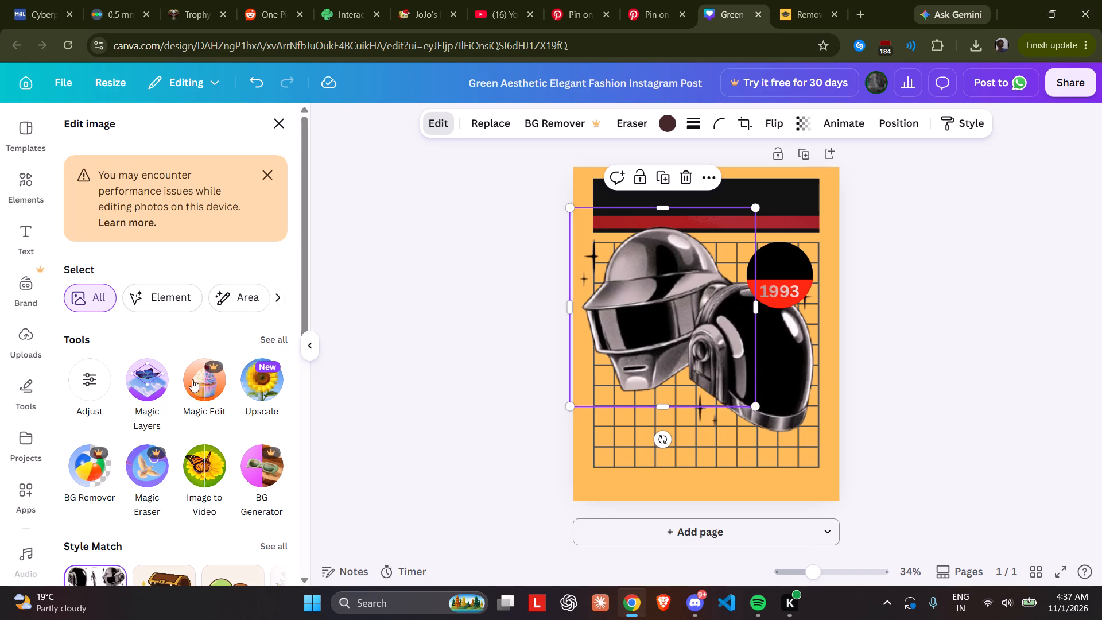
pyautogui.scroll(-2, 15, 461)
pyautogui.scroll(-4, 102, 440)
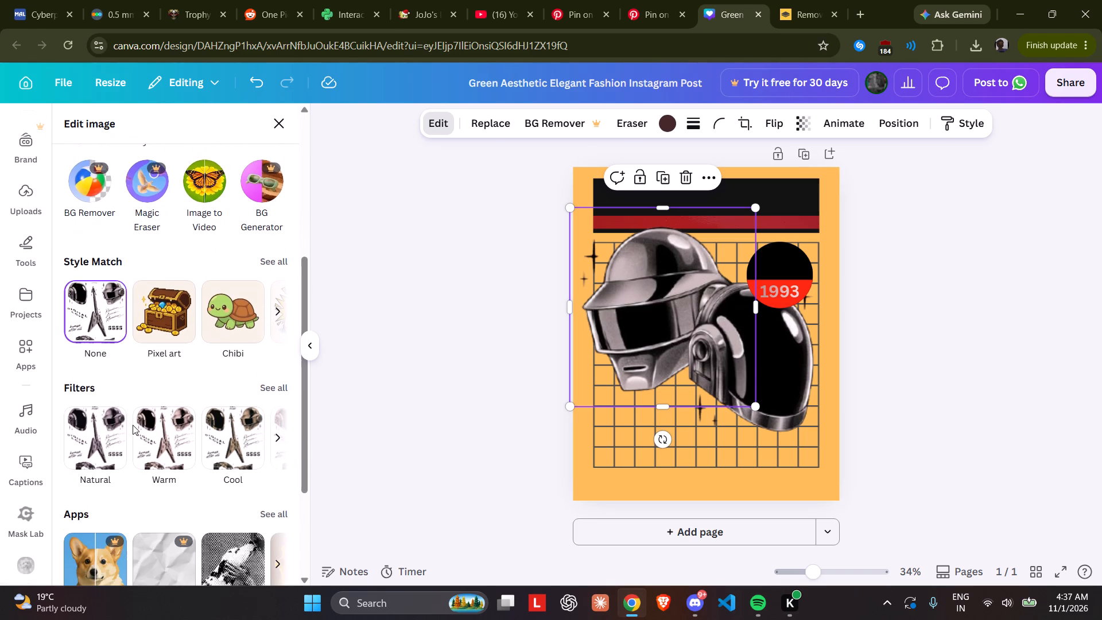
pyautogui.scroll(-2, 133, 425)
pyautogui.click(282, 246)
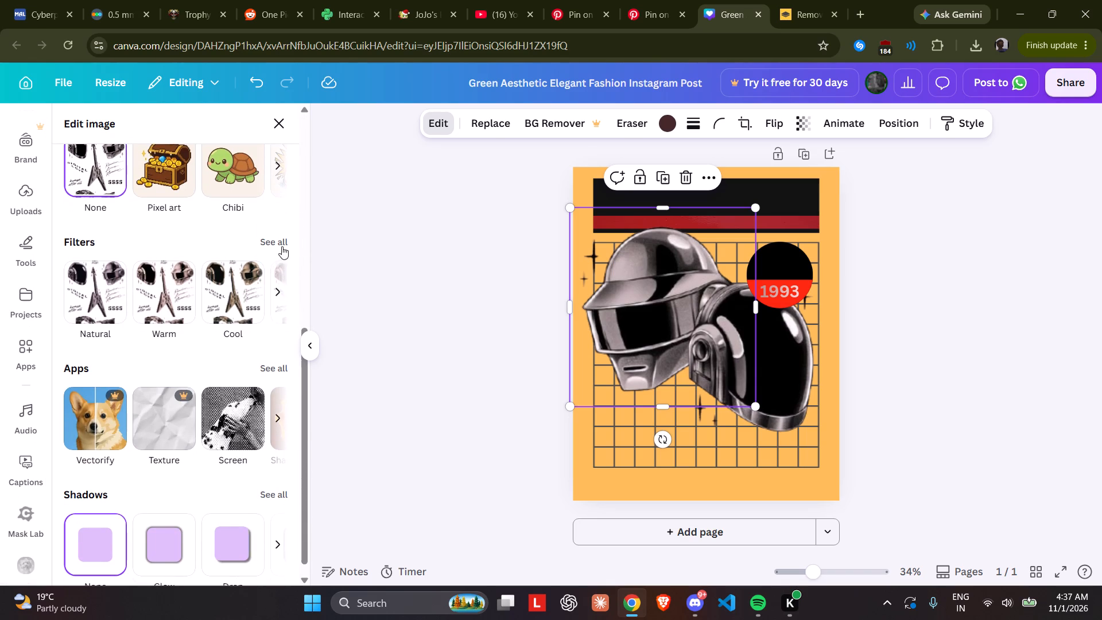
pyautogui.scroll(-1, 243, 321)
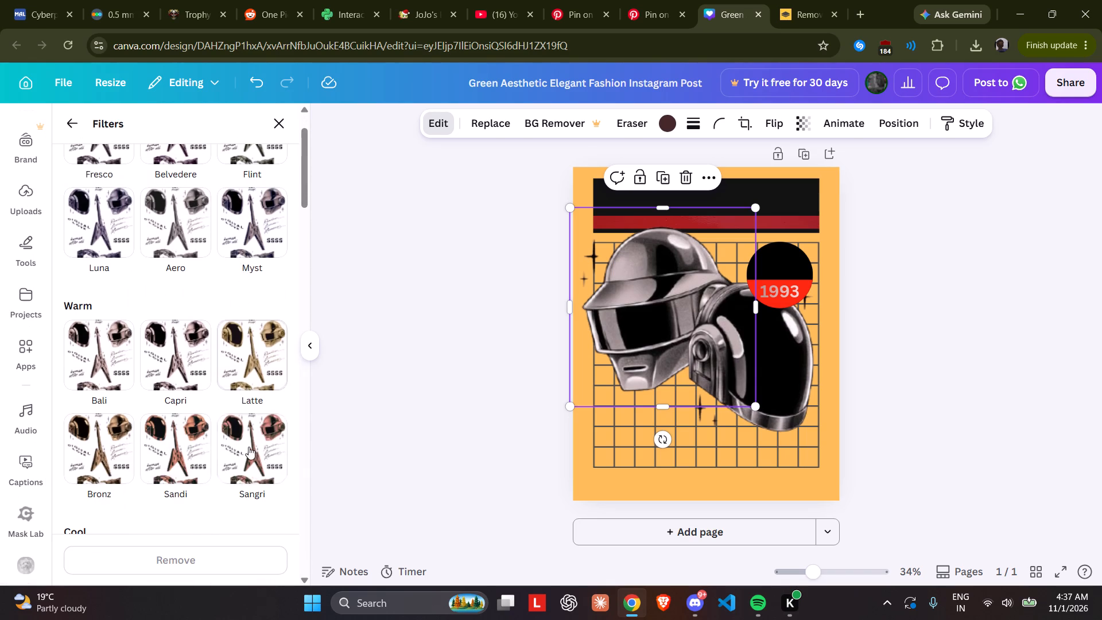
pyautogui.click(249, 471)
pyautogui.scroll(-1, 249, 471)
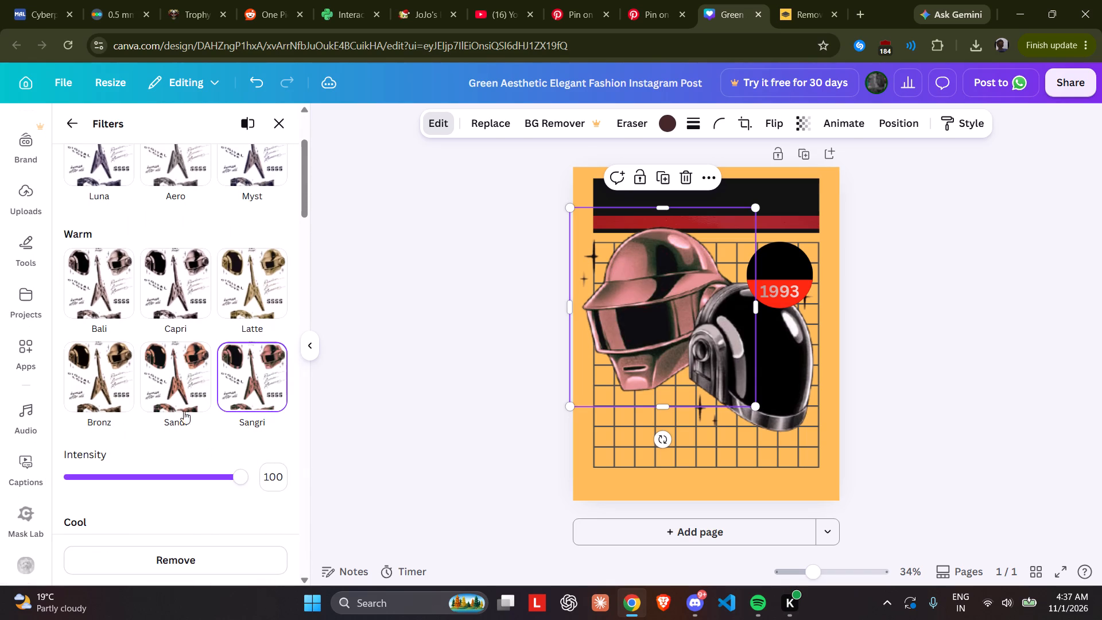
pyautogui.click(182, 404)
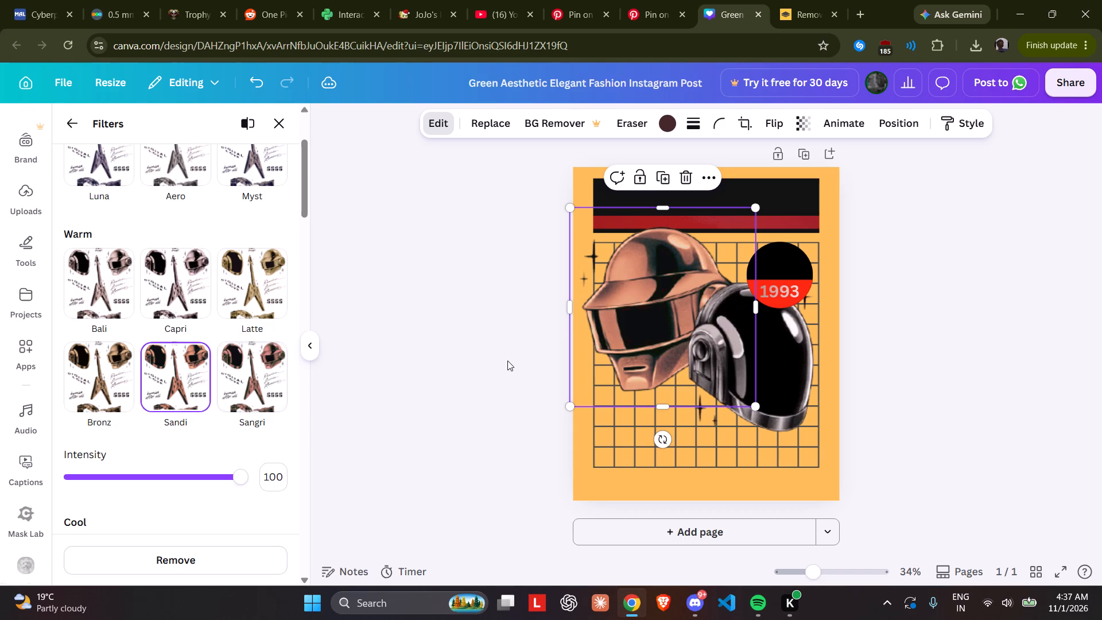
# Select the lower-right helmet for choosing an image filter.
pyautogui.click(760, 341)
pyautogui.click(770, 338)
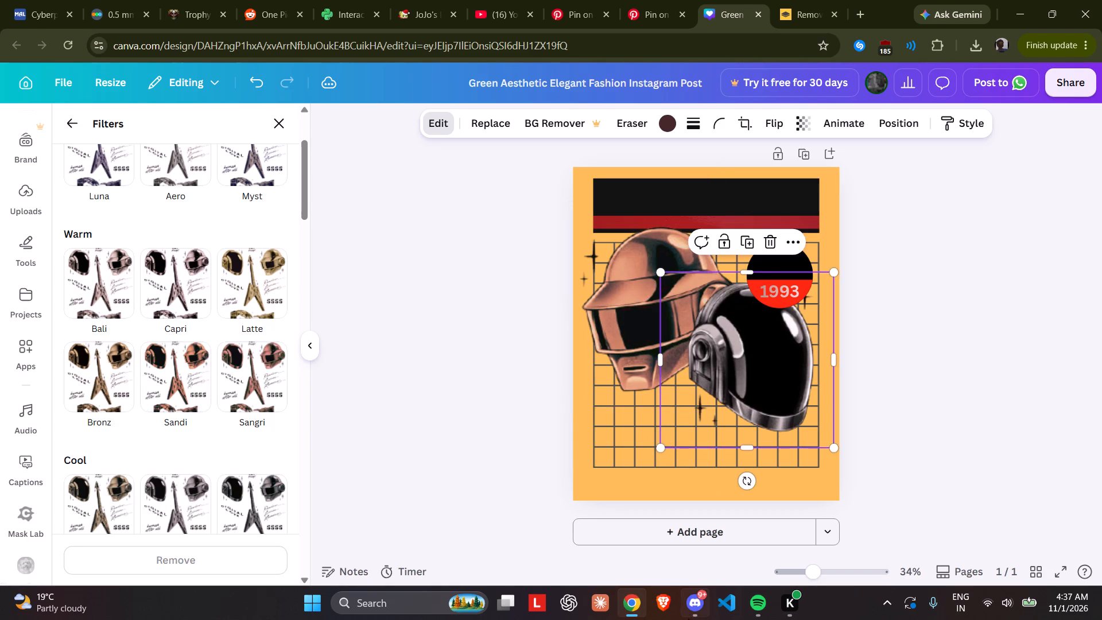